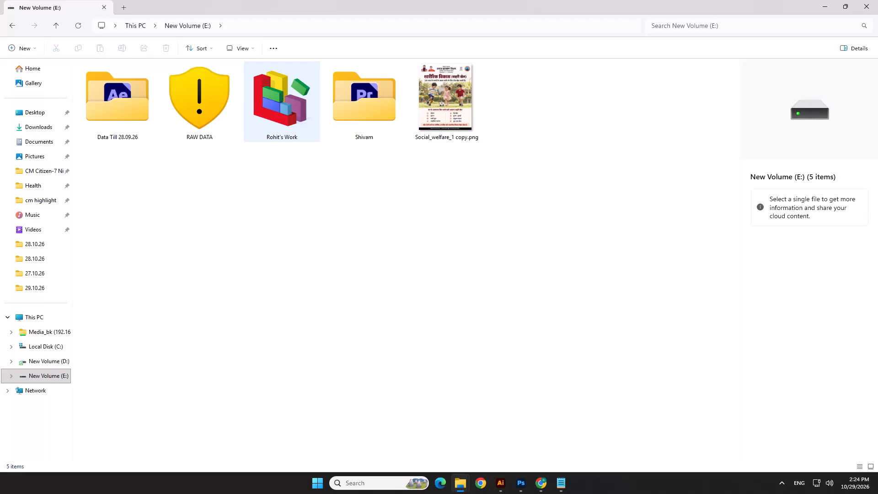
left_click(277, 104)
double_click(228, 103)
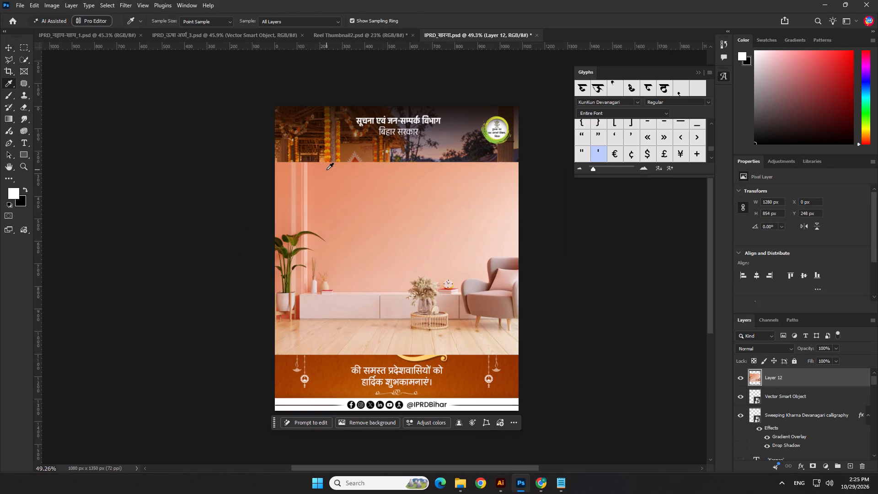
left_click(327, 170)
key("x")
left_click(515, 247)
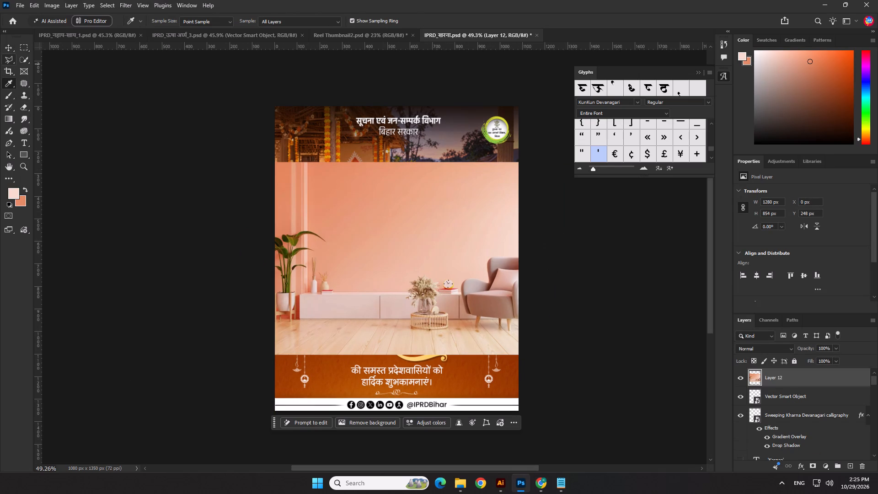
Delete the pasted peach wall image from the poster.
left_click(14, 43)
left_click(10, 46)
left_click(382, 196)
key("Delete")
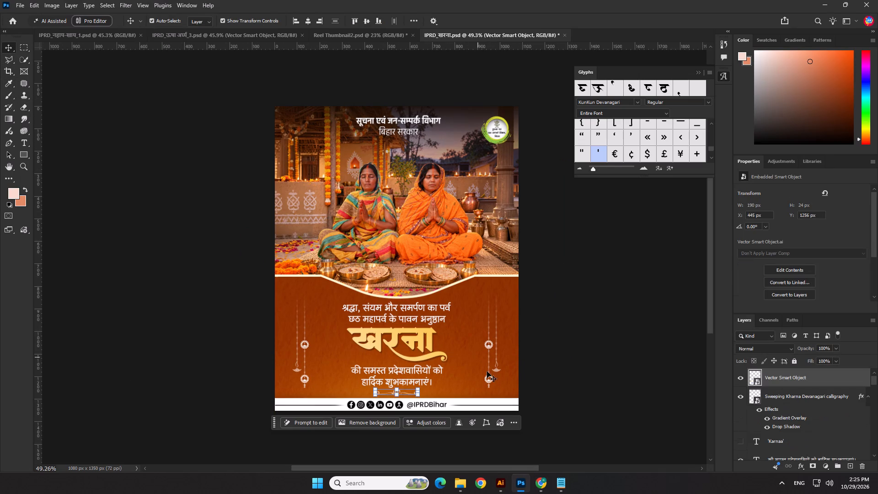
Change the Color Fill 1 layer behind the lower text to the sampled peach, #e18a63.
left_click(515, 381)
scroll(813, 424, "down", 4)
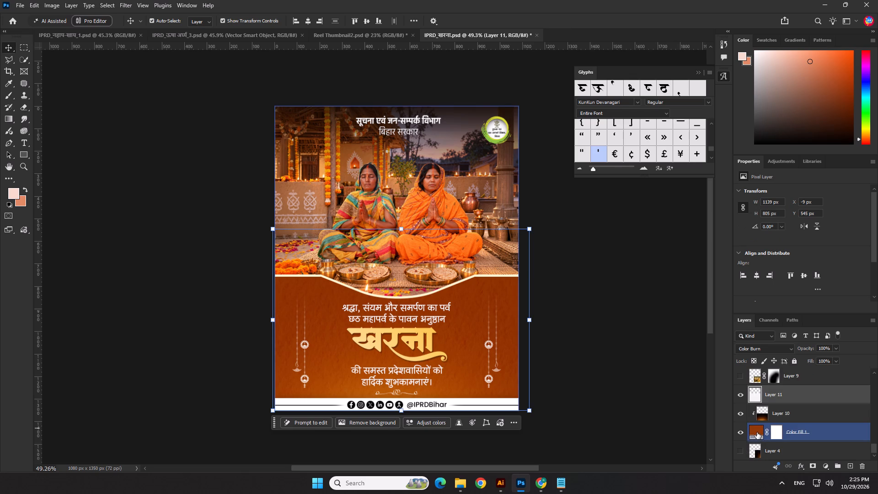
double_click(755, 428)
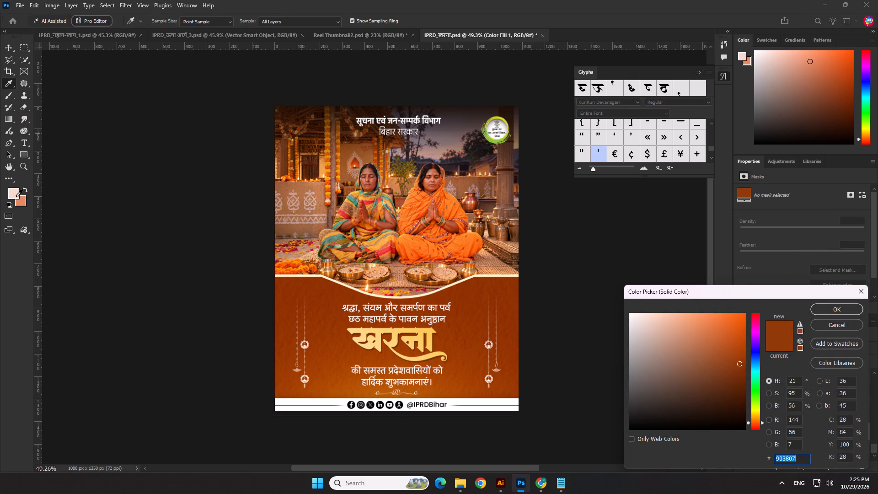
left_click(21, 204)
left_click(822, 306)
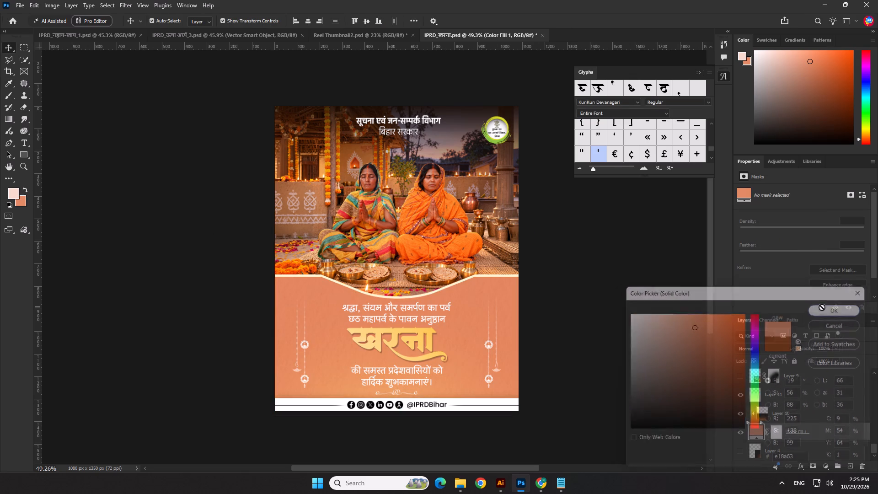
Hide Layer 10, the dark shading clipped to the peach fill.
left_click(739, 414)
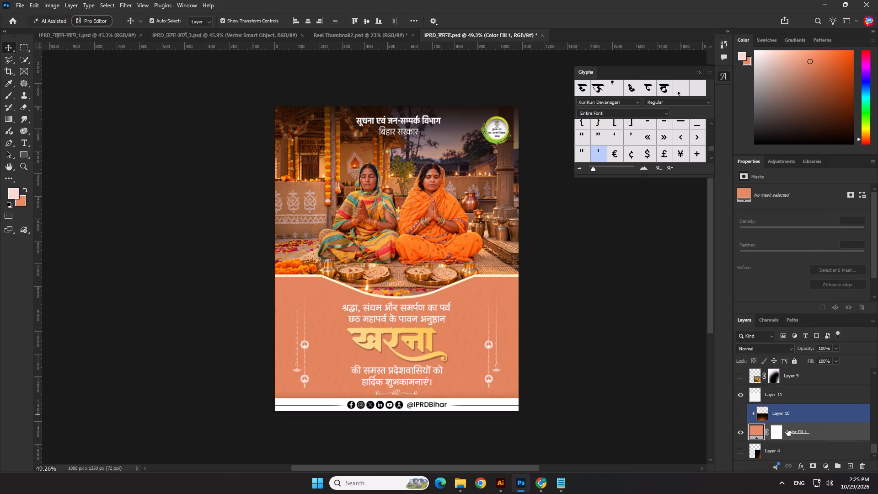
Enable a Gradient Overlay on Color Fill 1 using the Foreground to Background preset.
left_click(829, 432)
double_click(829, 432)
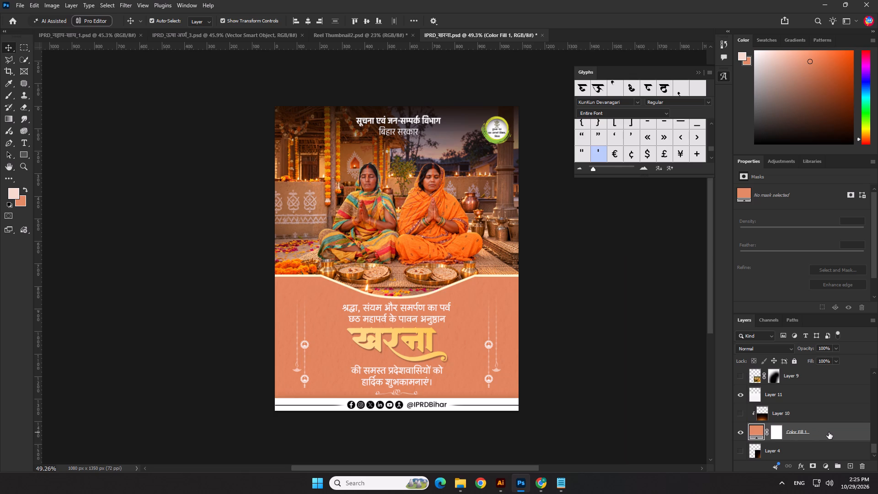
left_click(549, 381)
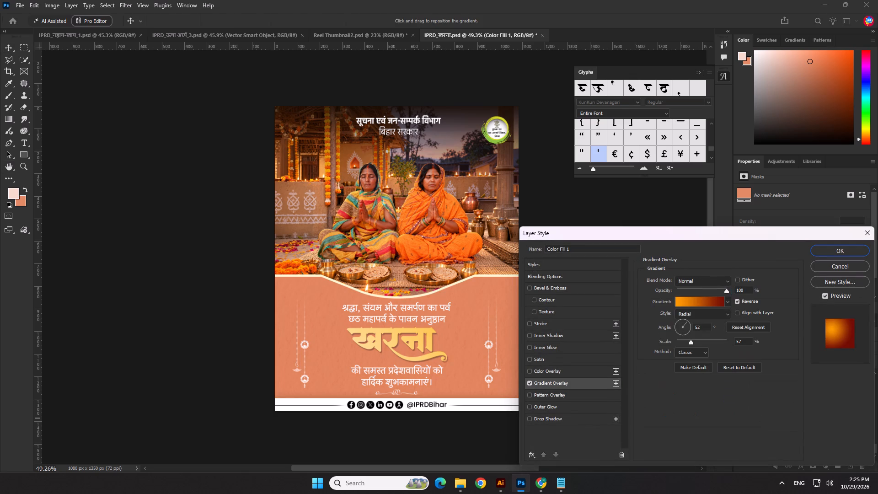
left_click(681, 298)
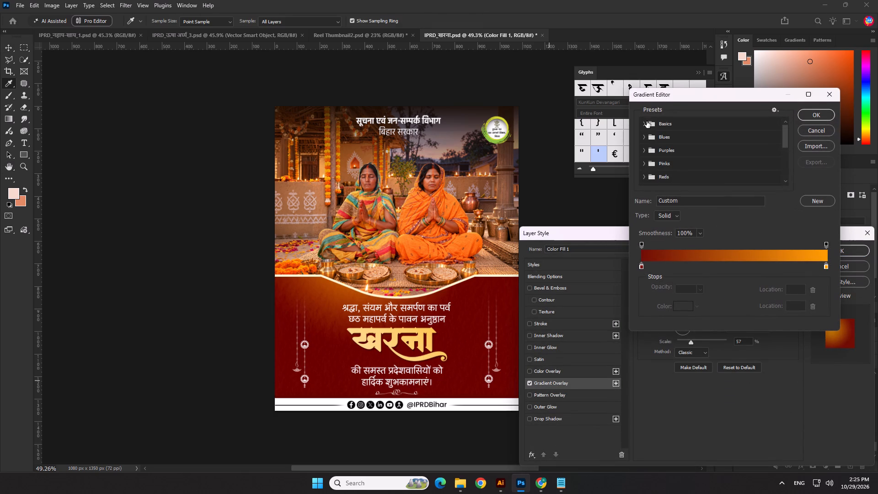
left_click(647, 121)
left_click(653, 138)
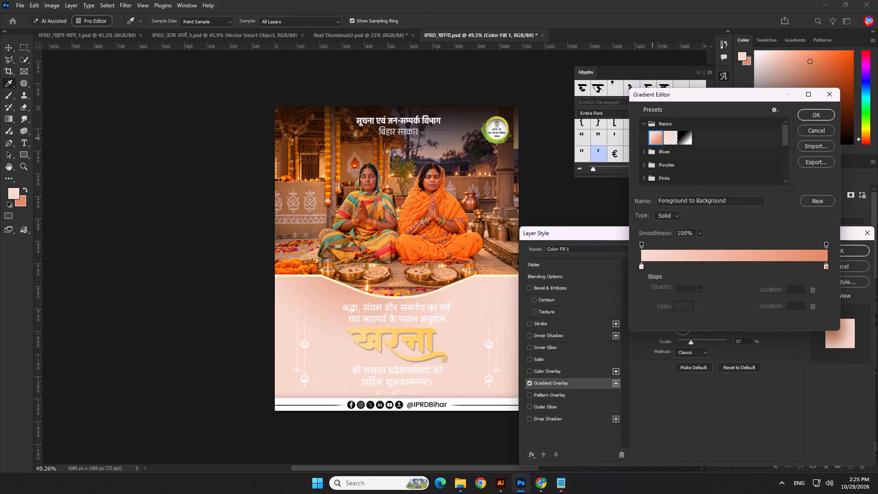
left_click(806, 112)
Make the gradient overlay Linear at 90°, shift it downward on the lower panel, and apply the layer style.
left_click(707, 317)
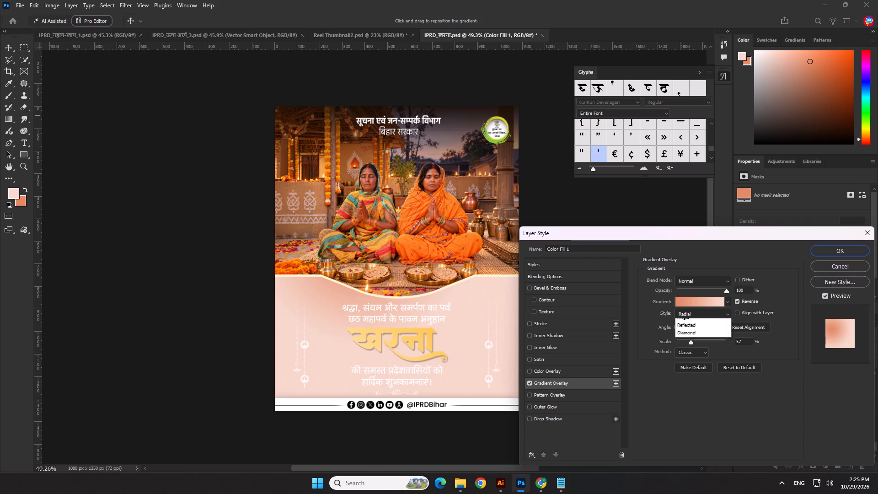
left_click(706, 320)
left_click(471, 341)
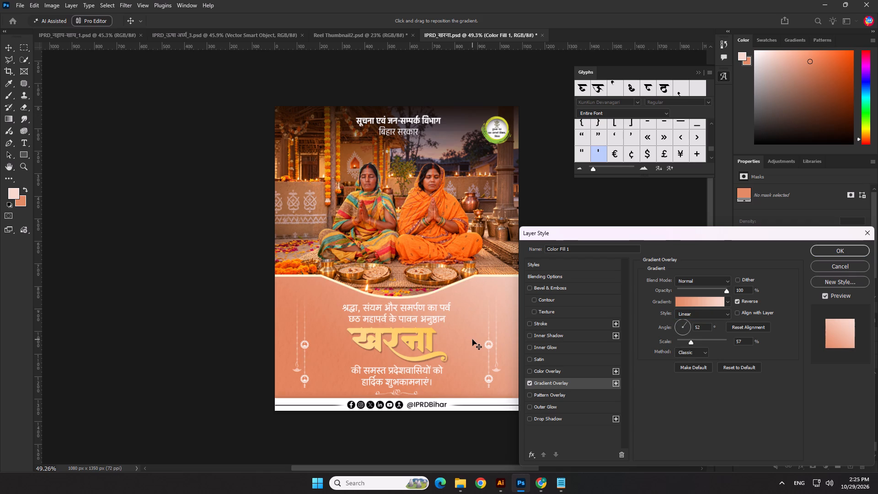
left_click_drag(703, 327, 685, 330)
type("90")
left_click_drag(489, 326, 488, 374)
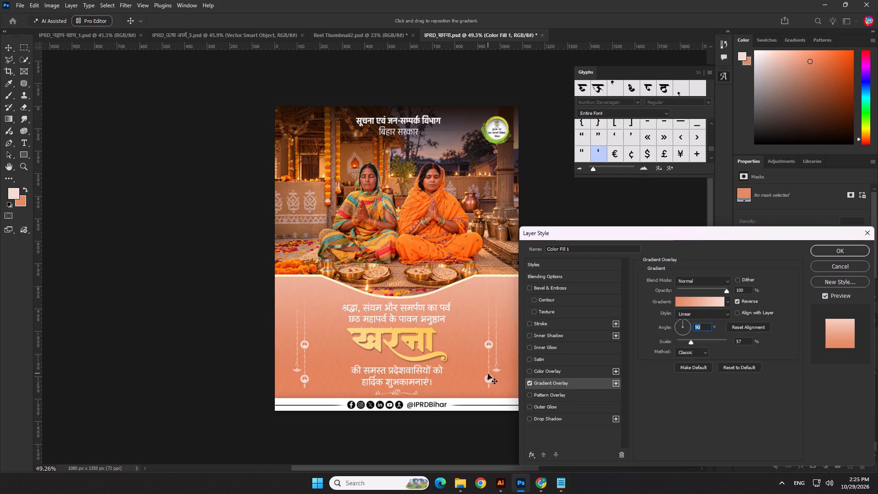
left_click_drag(488, 374, 487, 391)
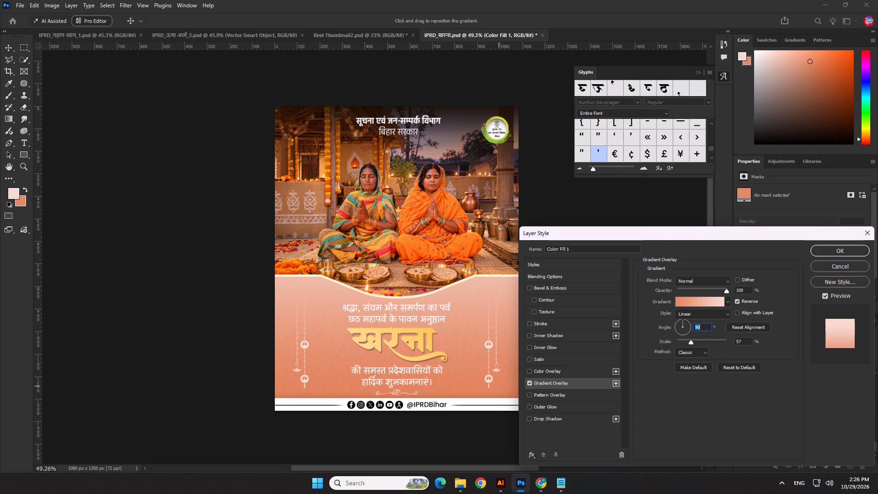
left_click(820, 252)
left_click(611, 307)
Hide the layer effects on the खरना calligraphy.
scroll(499, 287, "up", 5)
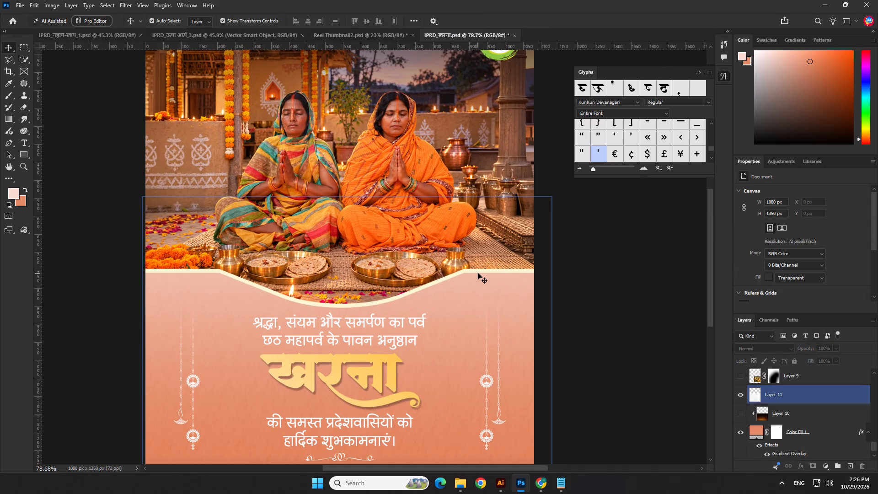
left_click(477, 271)
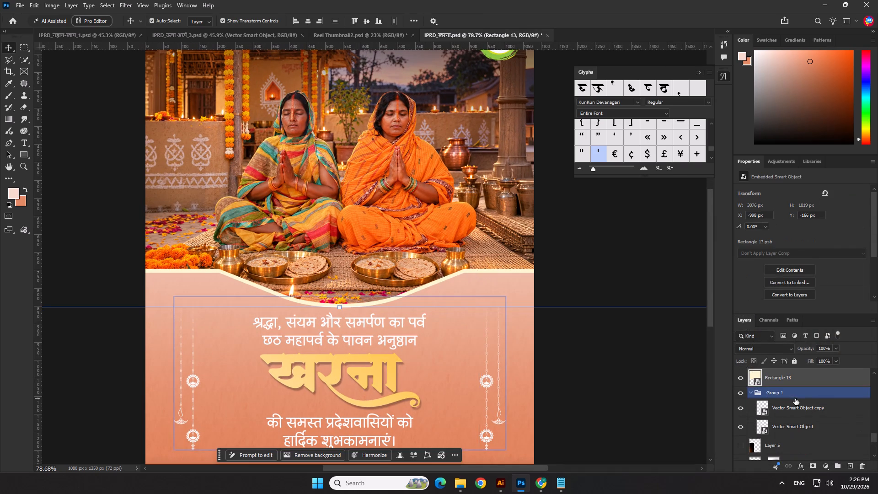
scroll(683, 382, "down", 1)
left_click(378, 365)
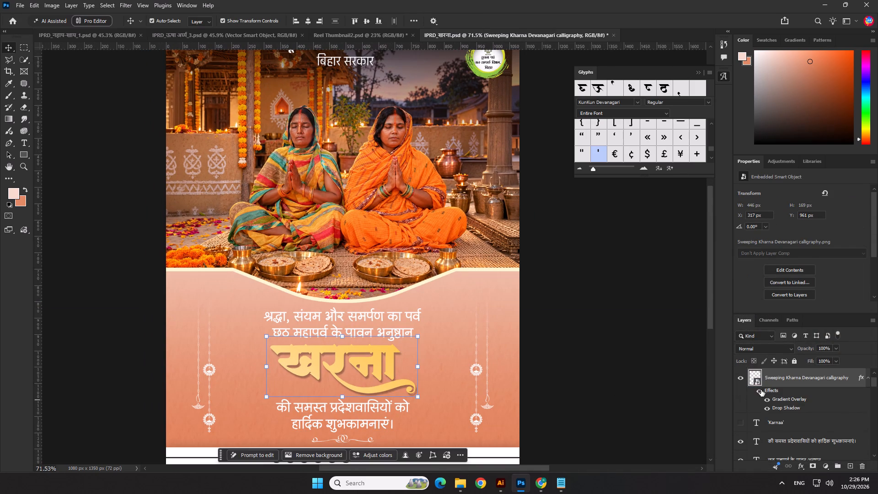
left_click(759, 392)
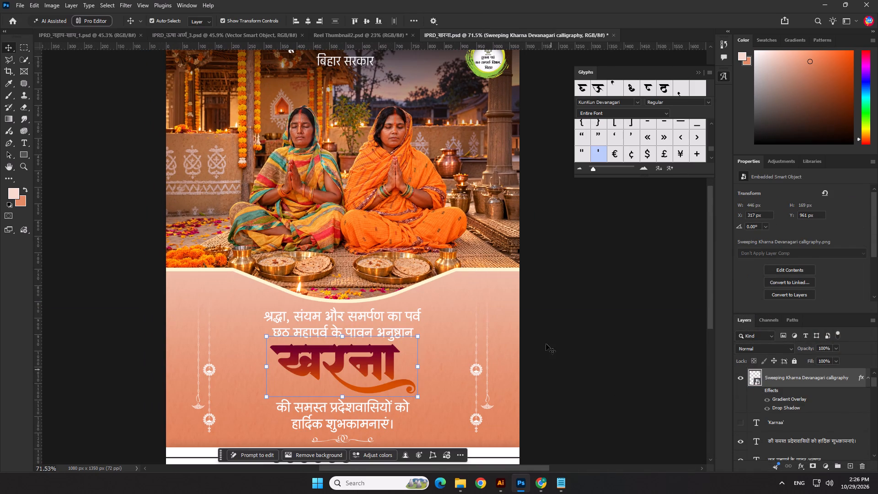
Enable a Color Overlay on Rectangle 13, the curved border strip between the photo and the peach panel.
left_click(477, 270)
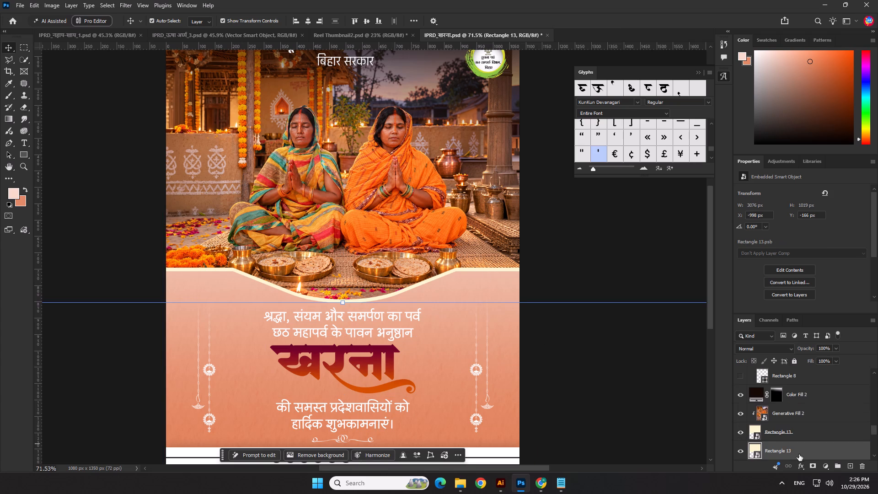
double_click(820, 453)
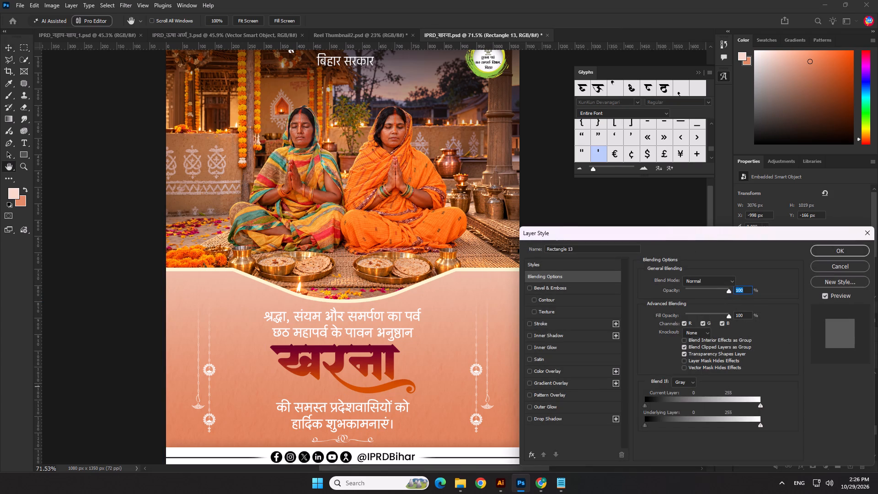
left_click(568, 370)
left_click(529, 371)
left_click(532, 380)
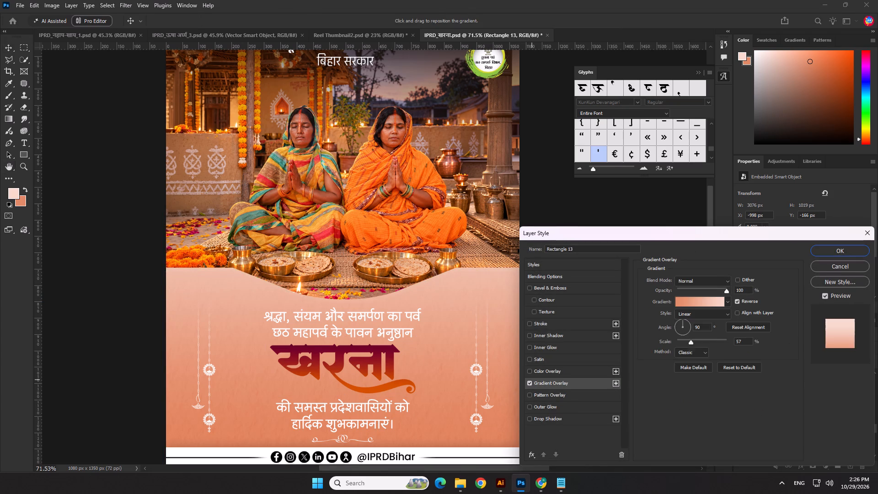
left_click(531, 382)
left_click(535, 370)
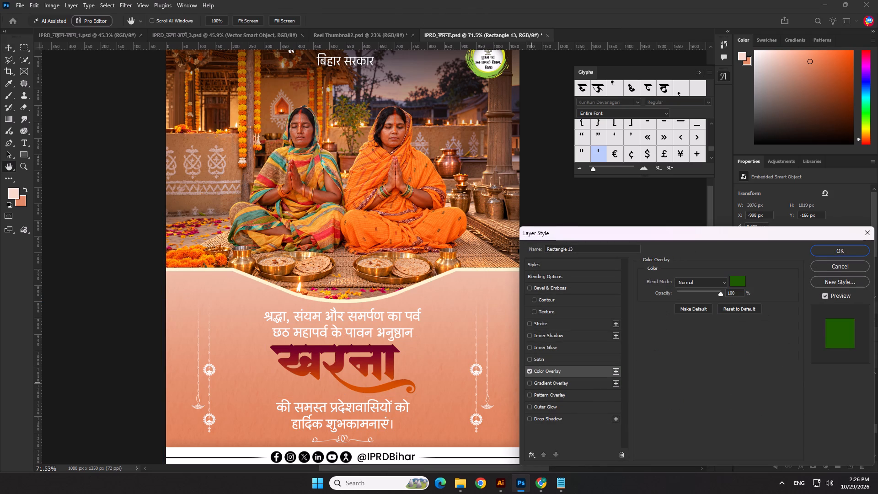
Set the border's overlay colour to dark brown #842d06, copy the hex code, and apply the layer style.
left_click(732, 285)
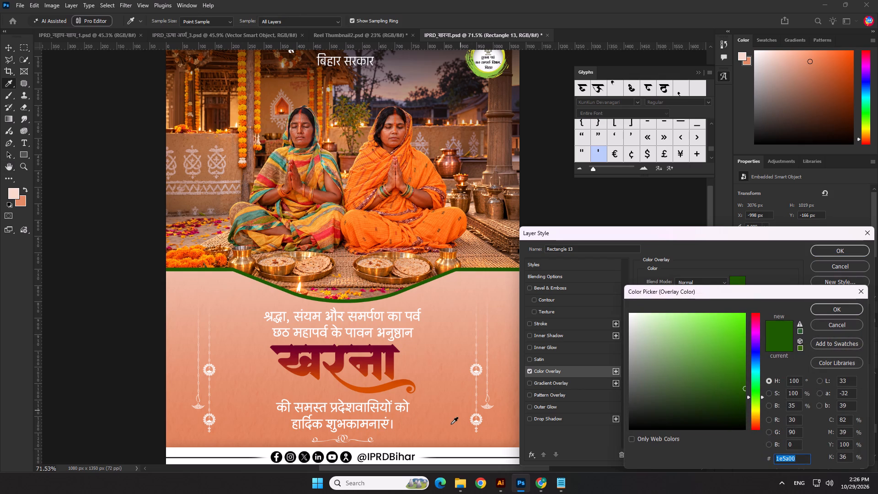
left_click(451, 424)
left_click(741, 362)
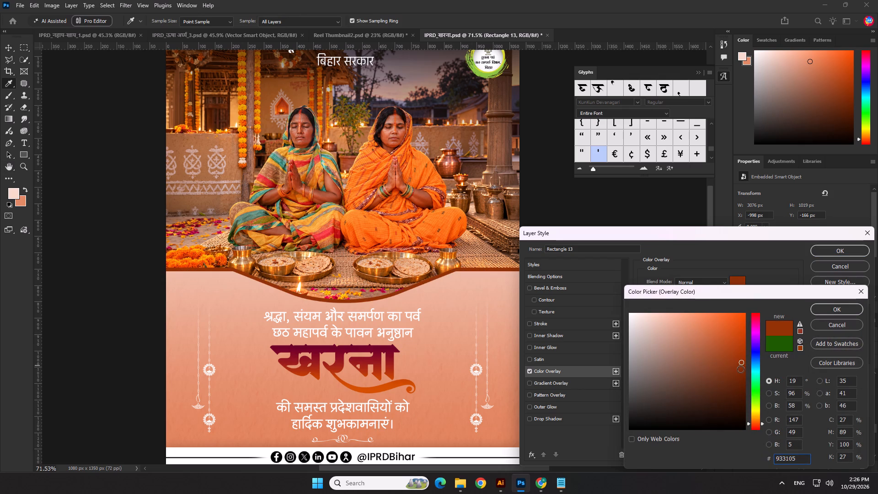
left_click(740, 369)
left_click_drag(804, 459, 738, 468)
key("ctrl+c")
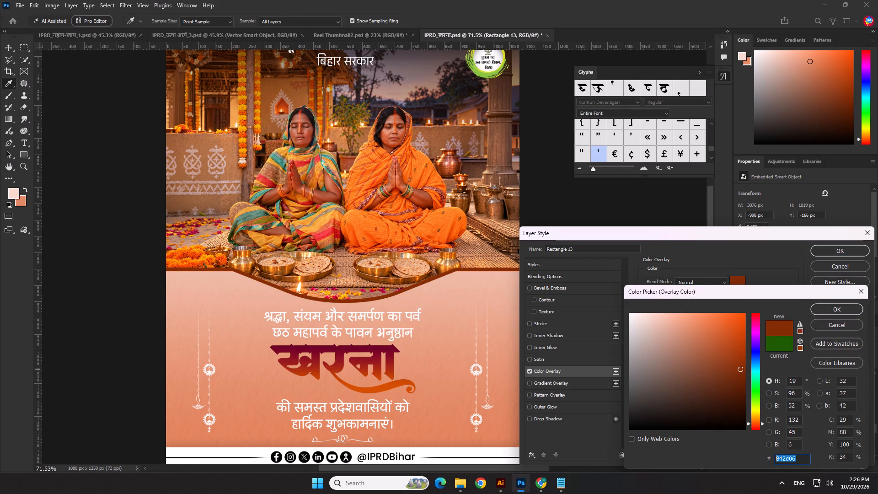
key("ctrl+c")
left_click(846, 306)
left_click(841, 253)
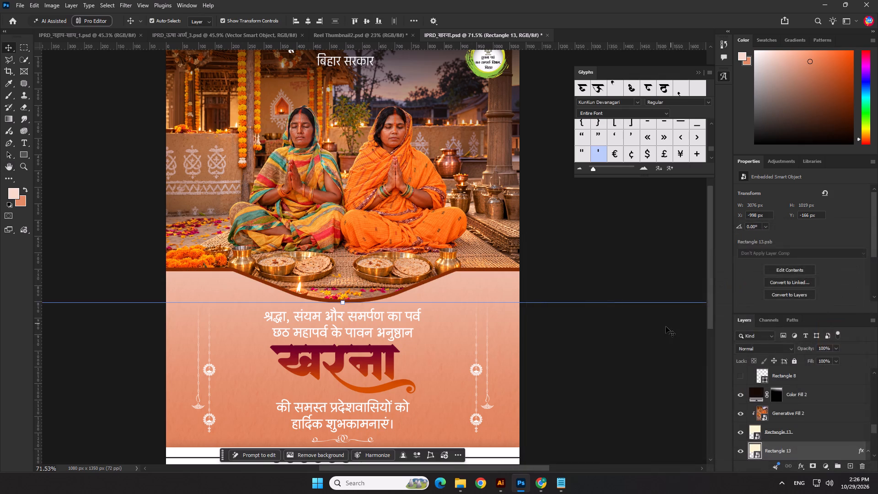
Recolour the two text lines above the खरना calligraphy and the greeting below it to dark brown #451600.
left_click(665, 327)
scroll(382, 313, "up", 1)
left_click(380, 333)
scroll(407, 316, "up", 6)
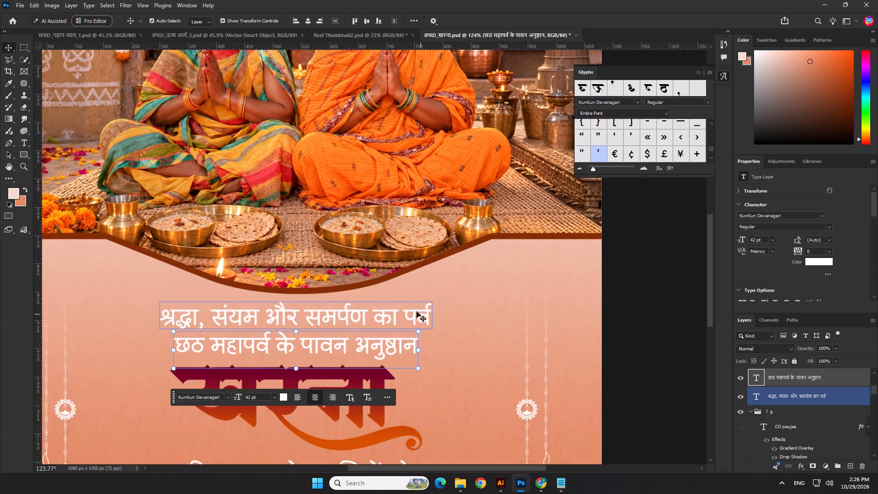
left_click(414, 310, "shift")
left_click(310, 21)
scroll(335, 157, "down", 7)
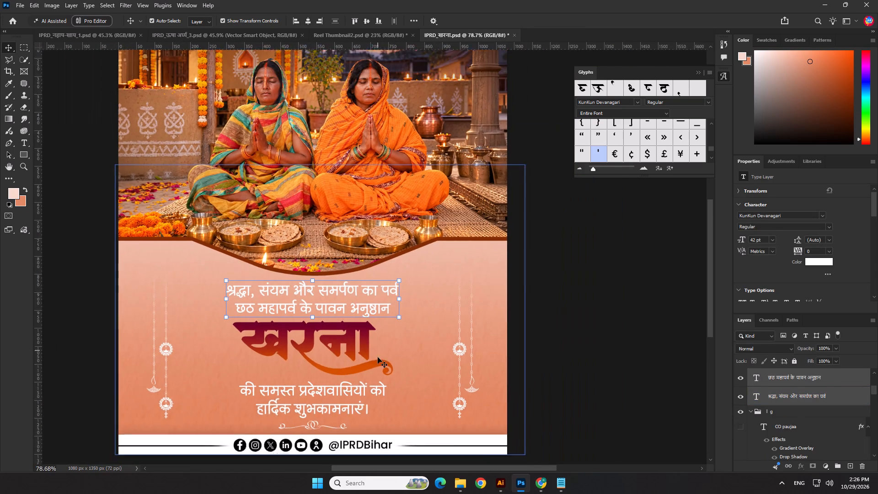
left_click(359, 387, "shift")
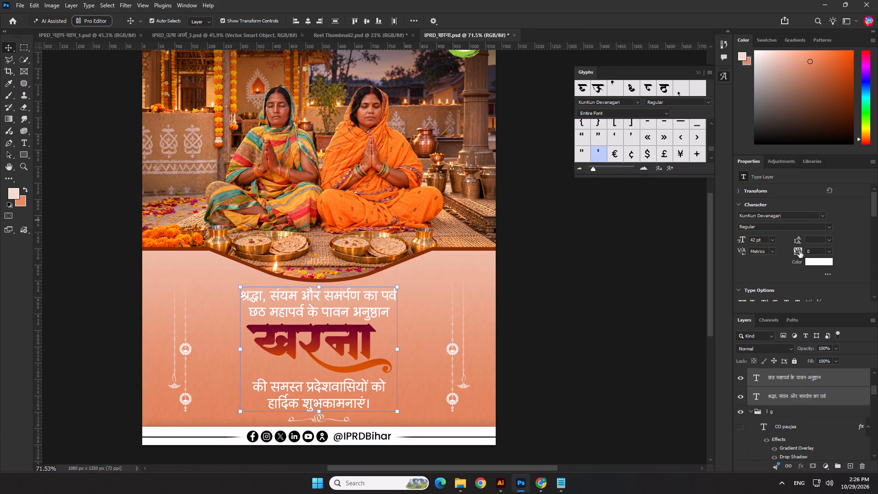
left_click(814, 263)
key("ctrl+v")
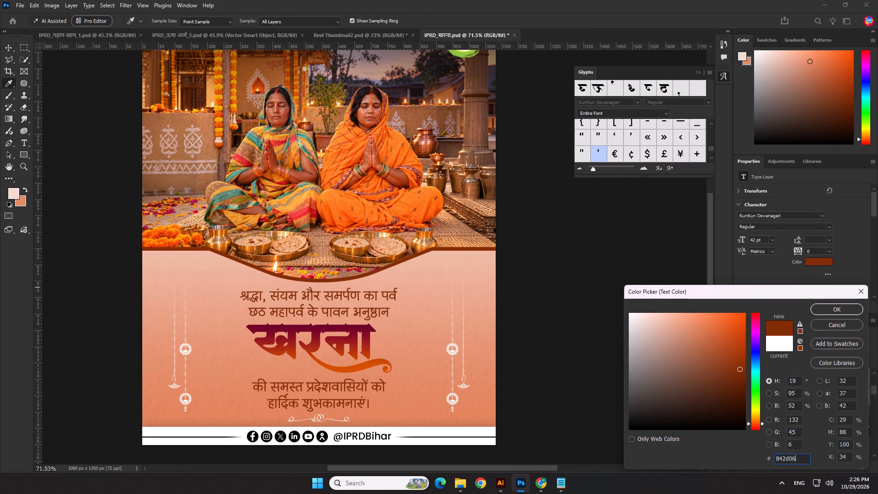
left_click(742, 385)
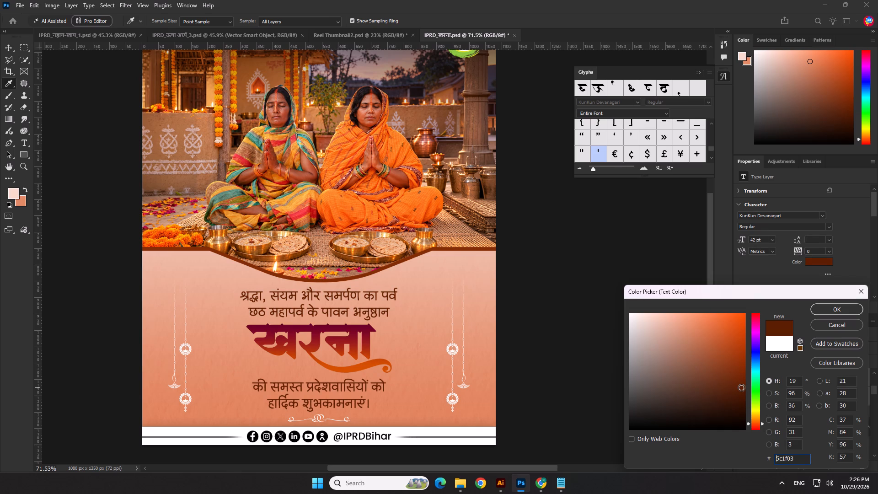
left_click(741, 387)
left_click_drag(744, 393, 745, 398)
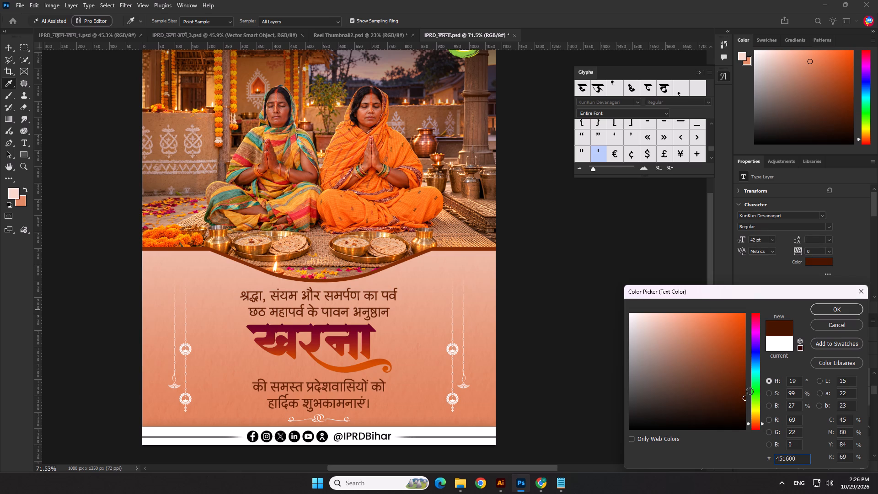
left_click(815, 315)
Set the background colour to the copied #842d06 and the foreground colour to a darker brown, #351101.
left_click(13, 190)
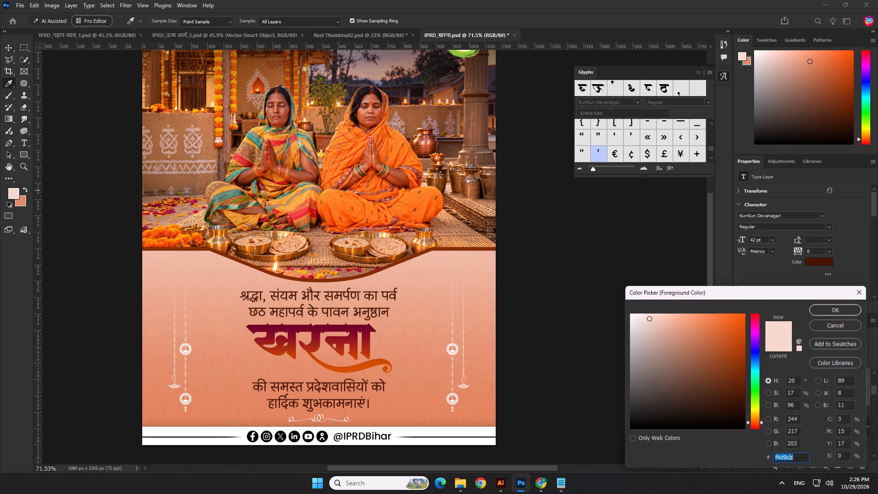
key("ctrl+v")
left_click(826, 310)
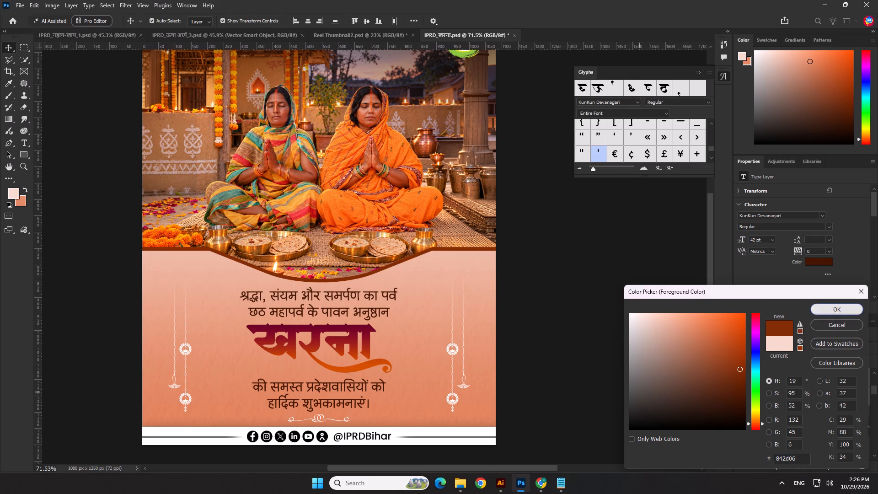
key("x")
double_click(16, 193)
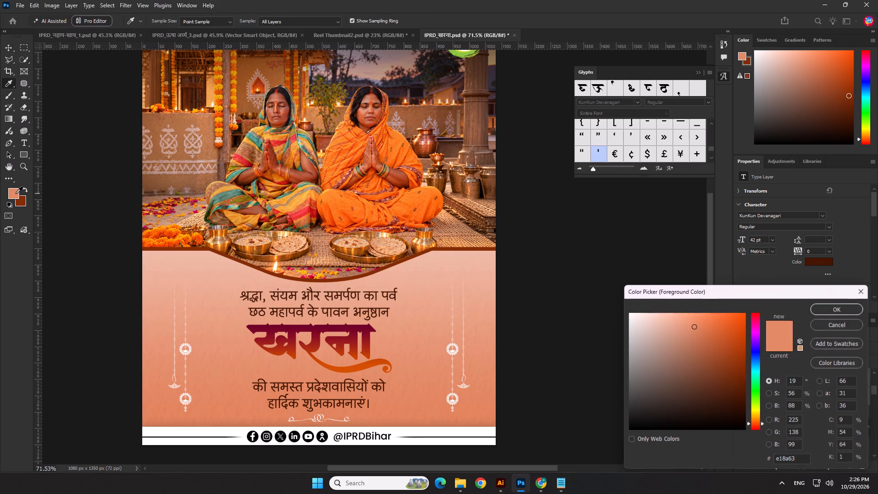
key("ctrl+v")
left_click_drag(799, 457, 784, 457)
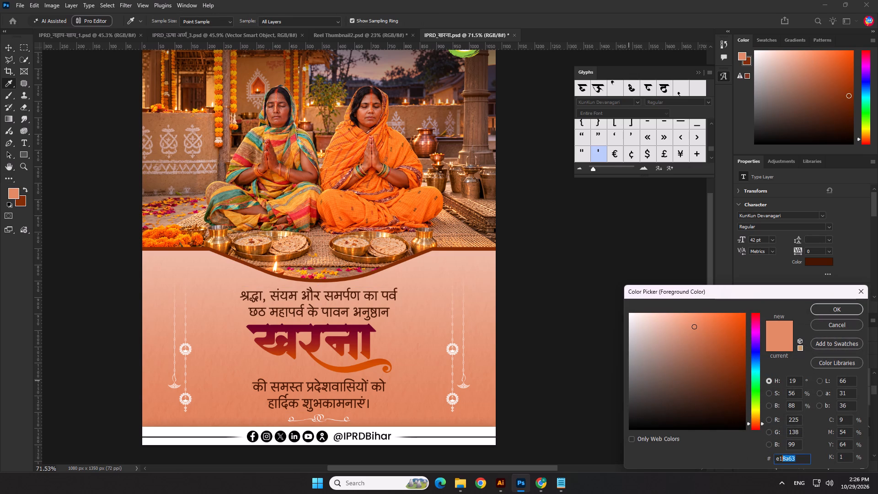
left_click_drag(784, 457, 728, 452)
key("ctrl+v")
left_click(743, 405)
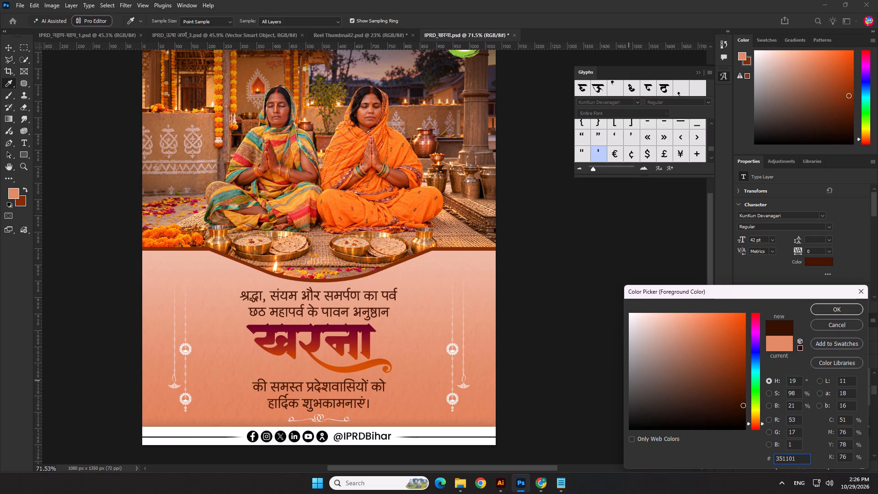
left_click(825, 307)
Turn the layer effects of the खरना calligraphy back on and hide its Drop Shadow.
left_click(603, 338)
left_click(351, 338)
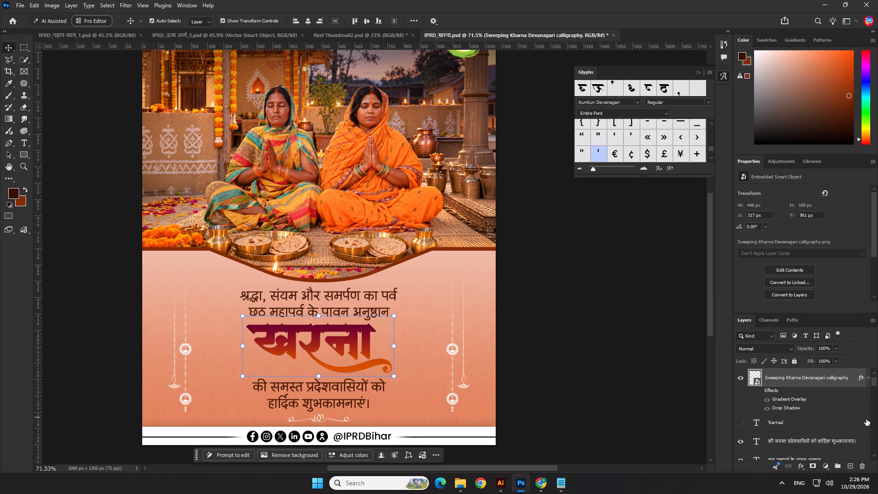
double_click(800, 401)
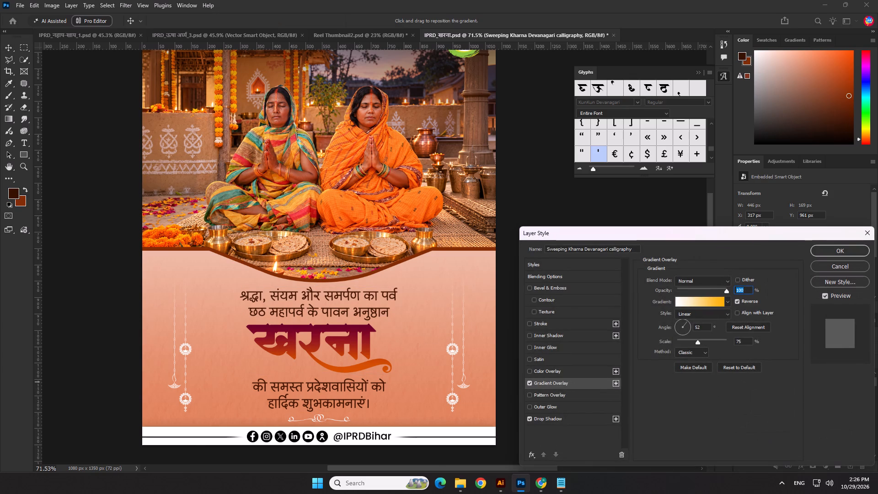
left_click(821, 269)
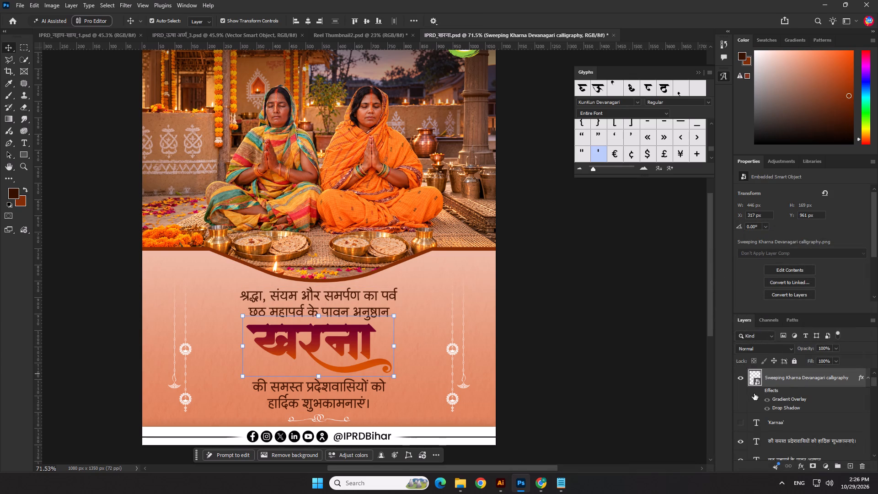
left_click(755, 393)
left_click(758, 392)
left_click(765, 409)
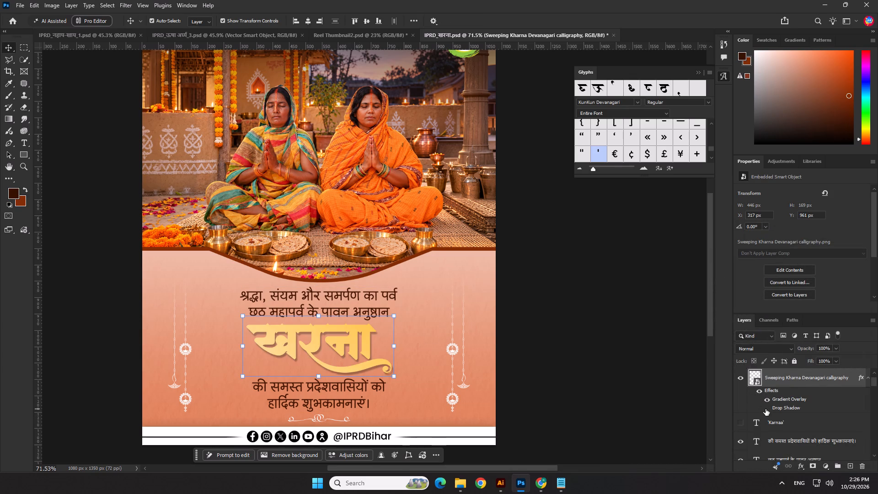
Change the calligraphy's Gradient Overlay to the Foreground to Background preset in the Basics group.
double_click(790, 403)
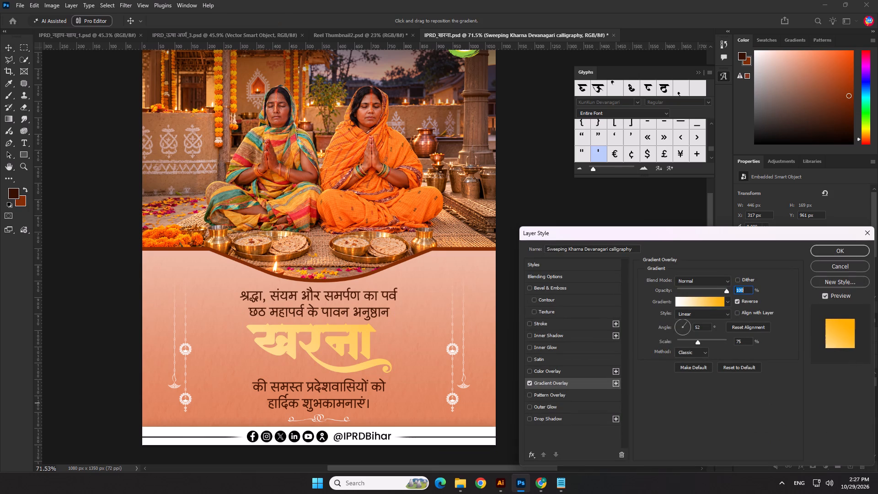
left_click(711, 301)
left_click(645, 124)
left_click(655, 141)
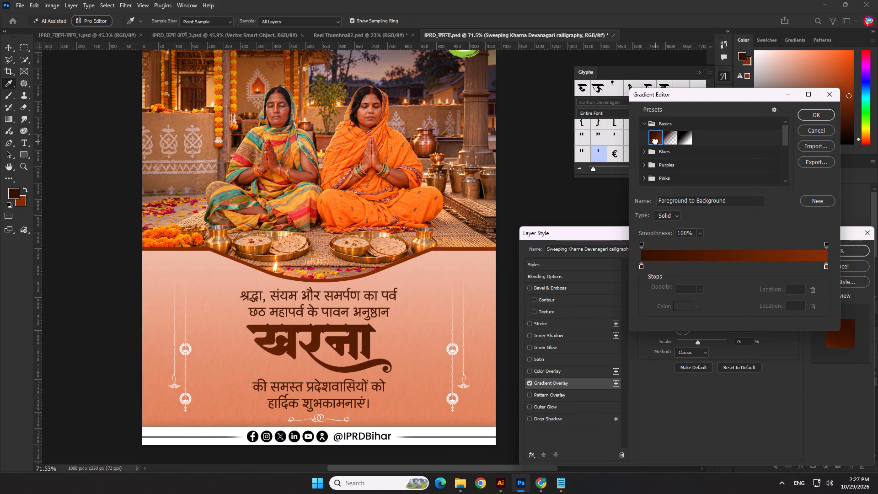
left_click(807, 117)
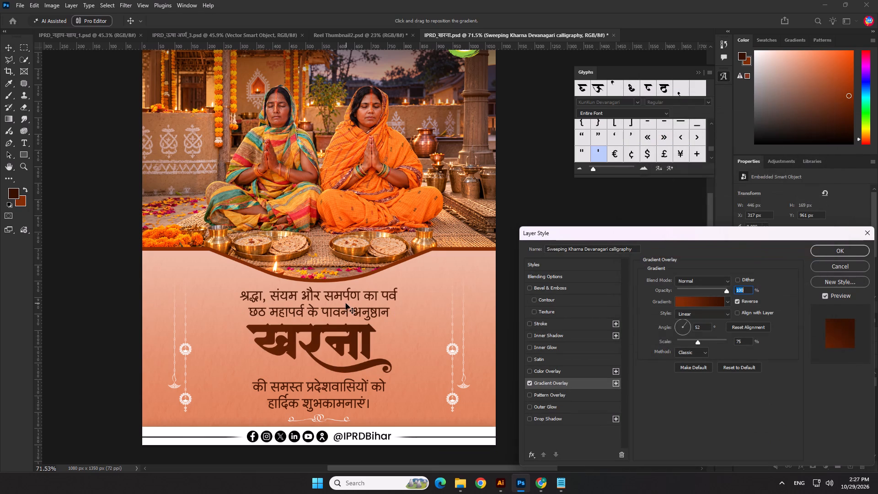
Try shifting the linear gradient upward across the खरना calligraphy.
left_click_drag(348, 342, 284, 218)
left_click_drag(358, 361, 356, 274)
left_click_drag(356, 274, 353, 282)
Switch the calligraphy's gradient style to Radial and move its centre around the lower part of the lettering.
left_click(719, 313)
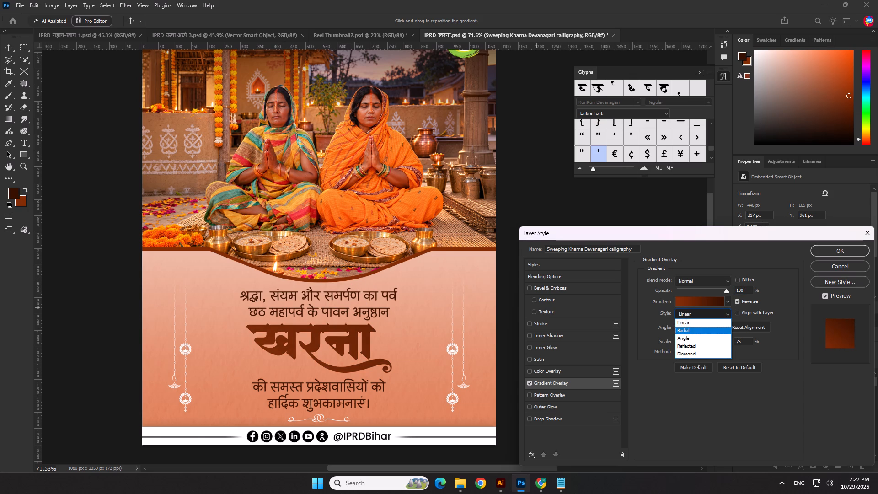
left_click(701, 328)
left_click_drag(351, 325, 376, 242)
left_click_drag(351, 354, 411, 387)
left_click_drag(327, 338, 351, 383)
left_click_drag(330, 324, 426, 406)
left_click_drag(337, 335, 401, 399)
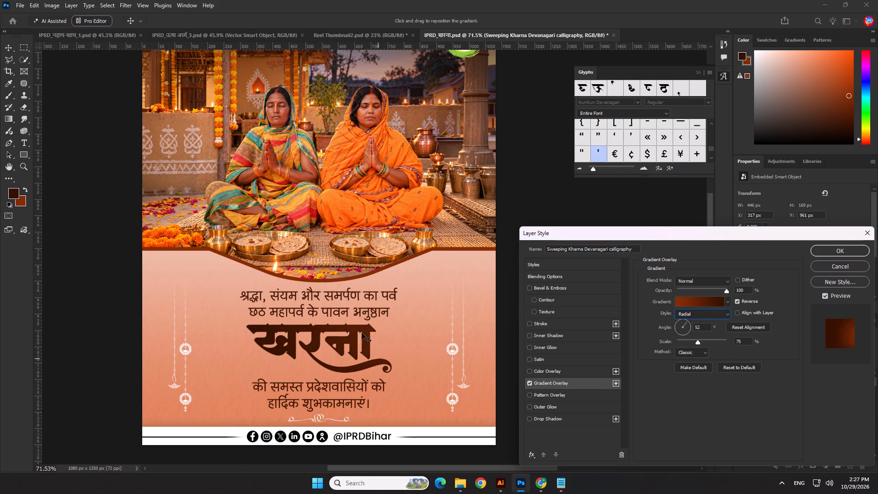
left_click_drag(361, 331, 348, 372)
left_click_drag(354, 337, 372, 369)
left_click_drag(363, 351, 348, 379)
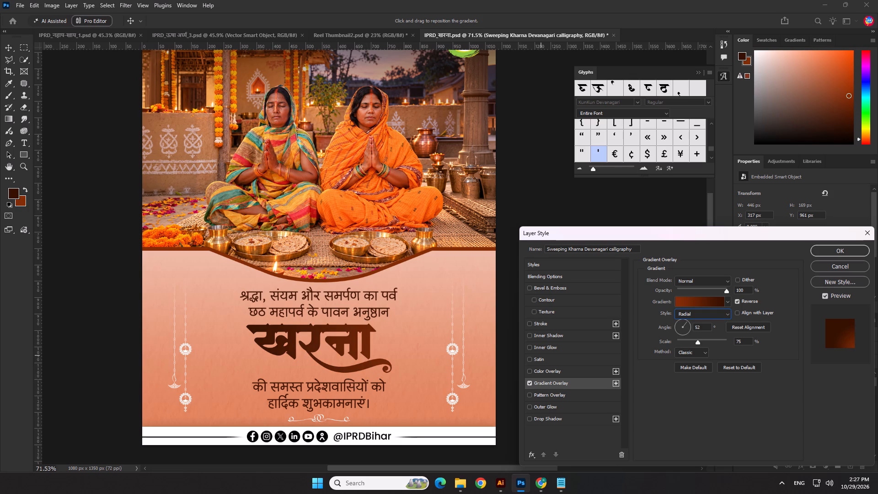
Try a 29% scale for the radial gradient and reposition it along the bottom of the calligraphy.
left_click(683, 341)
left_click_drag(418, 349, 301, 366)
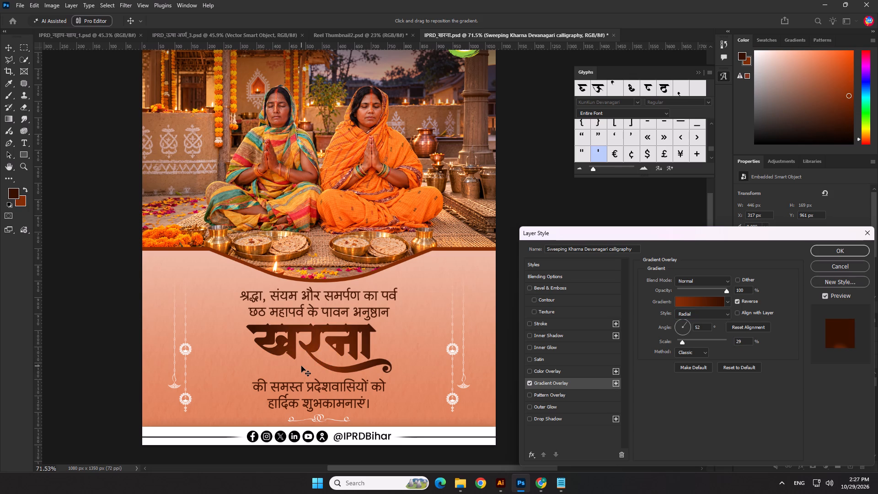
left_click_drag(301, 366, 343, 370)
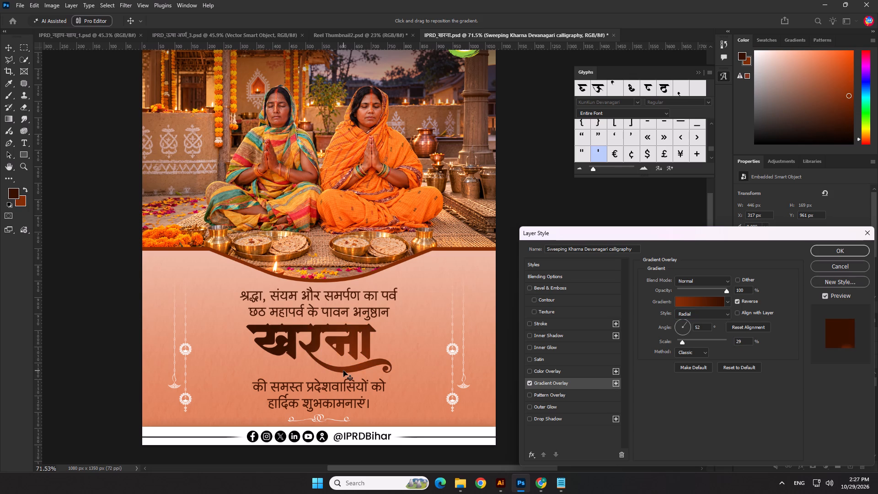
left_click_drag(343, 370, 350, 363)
Set the calligraphy's radial gradient scale to 51%, centre it under the middle of खरना, and apply the layer style.
left_click(689, 340)
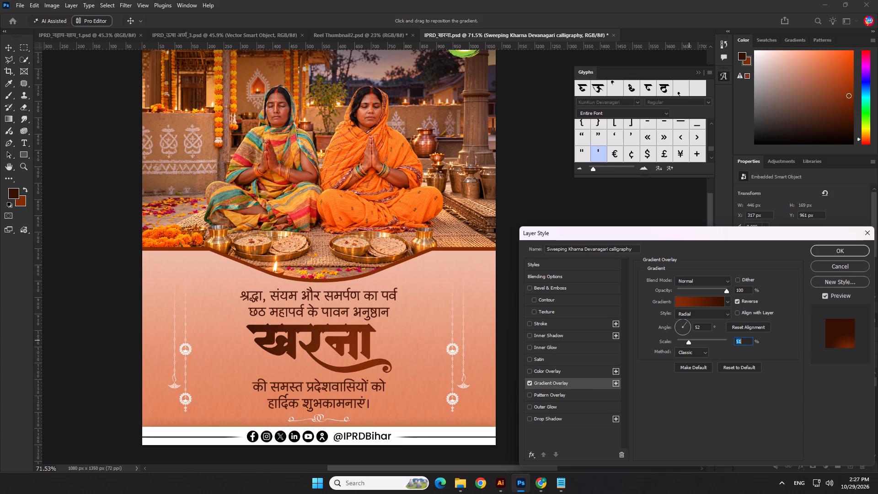
left_click_drag(373, 362, 271, 350)
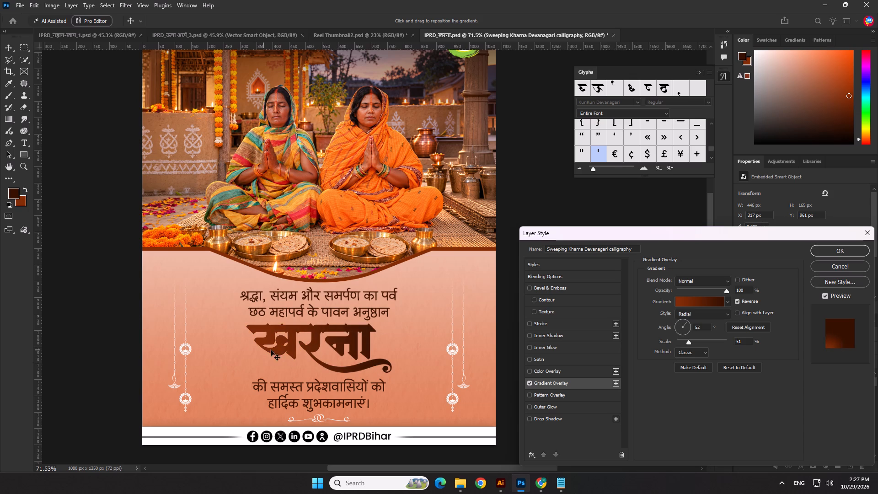
left_click_drag(271, 350, 312, 349)
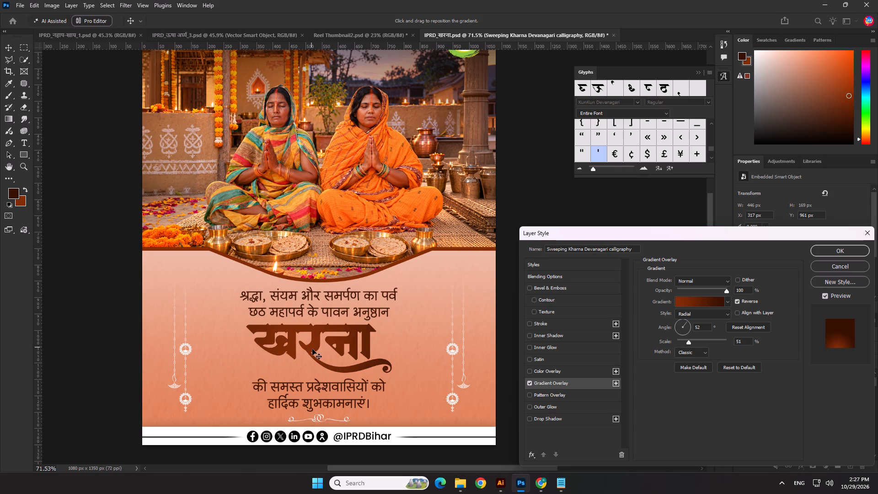
left_click_drag(312, 349, 314, 352)
left_click(816, 251)
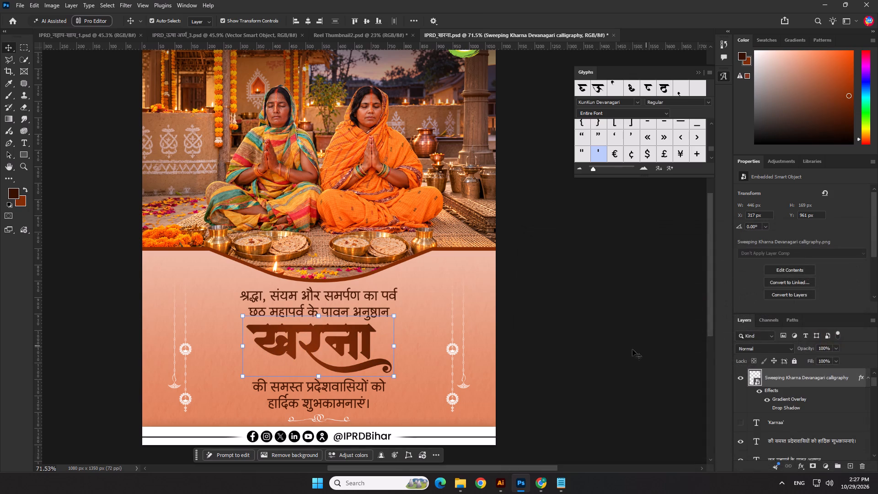
left_click(541, 349)
Delete the two white hanging ornaments on either side of the खरना poster's lower panel.
scroll(434, 307, "down", 7)
left_click(626, 301)
scroll(556, 244, "up", 1)
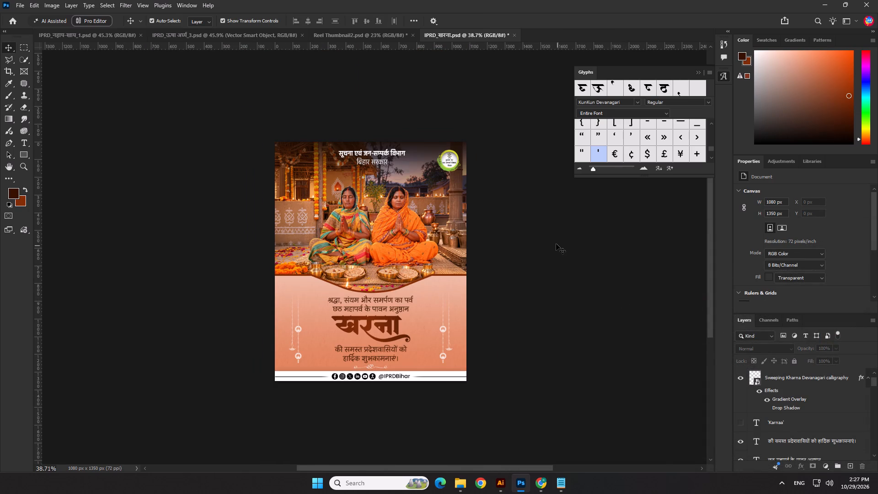
scroll(556, 244, "up", 2)
scroll(548, 254, "down", 6)
left_click(528, 383)
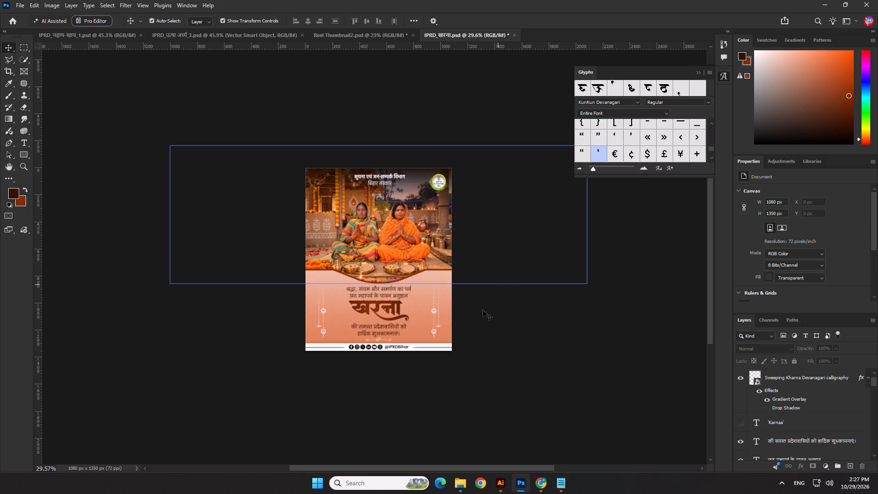
scroll(460, 363, "up", 5)
left_click(440, 342)
key("Delete")
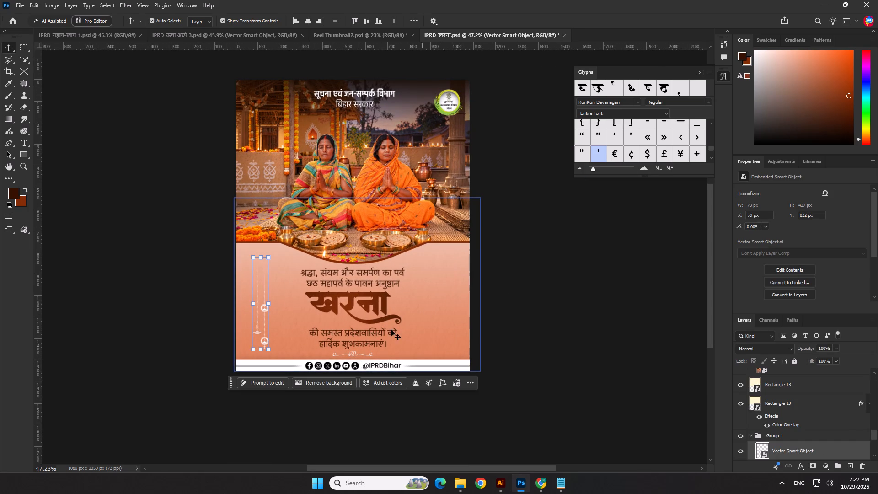
key("Delete")
Copy the Group 1 layer group containing both dark hanging ornaments from the नहाय-खाय poster.
left_click(107, 30)
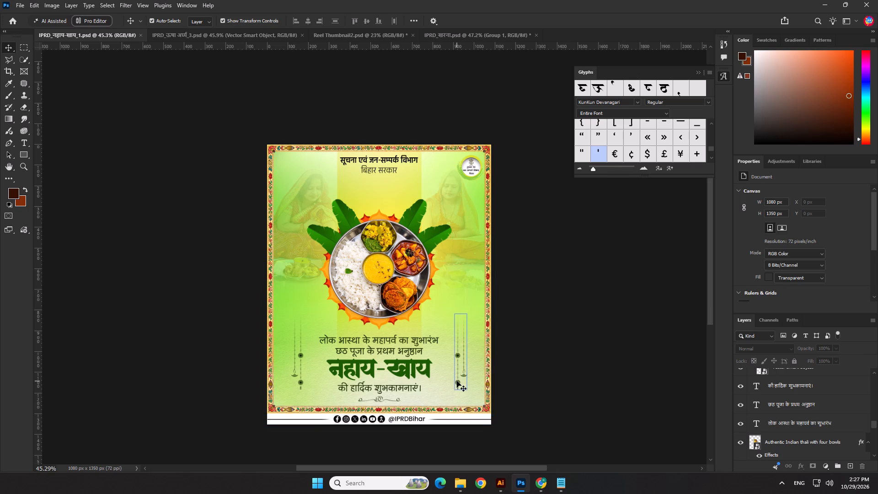
left_click(457, 381)
left_click(301, 380, "shift")
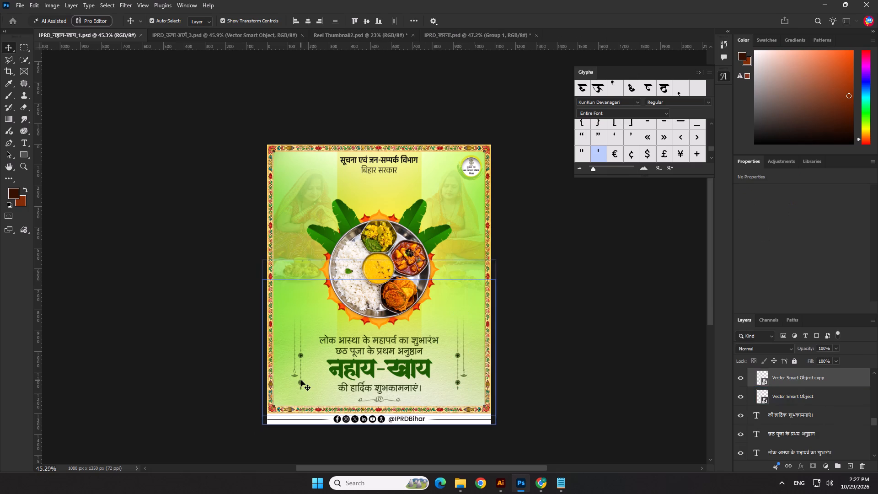
left_click(300, 385)
left_click(301, 382)
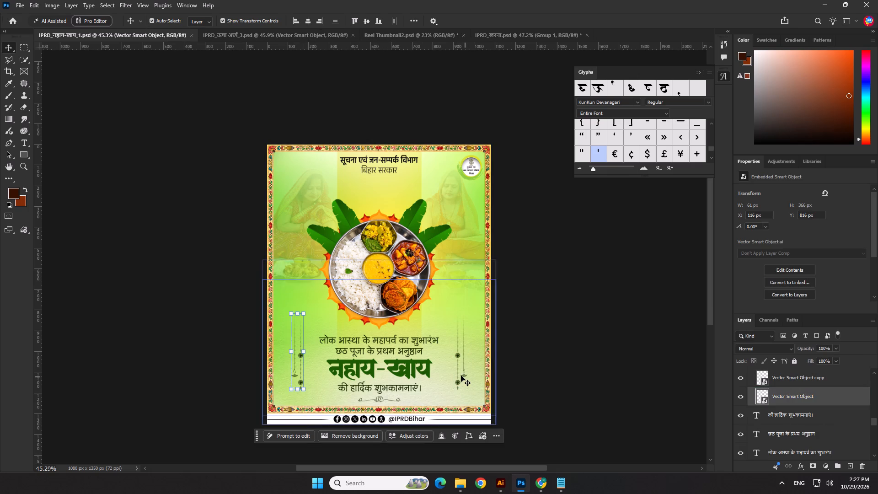
scroll(739, 404, "up", 2)
left_click(779, 398)
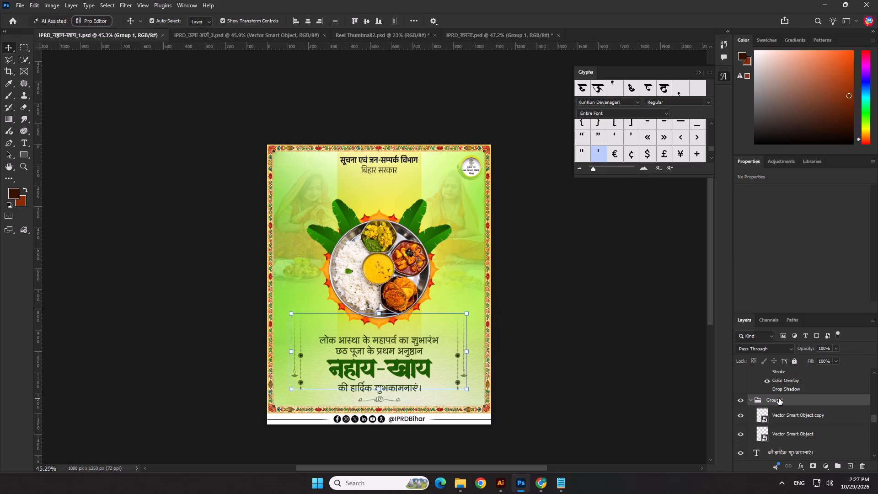
key("ctrl+c")
key("ctrl+c")
Paste the copied ornament group into the खरना poster and delete the old, empty Group 1.
left_click(519, 37)
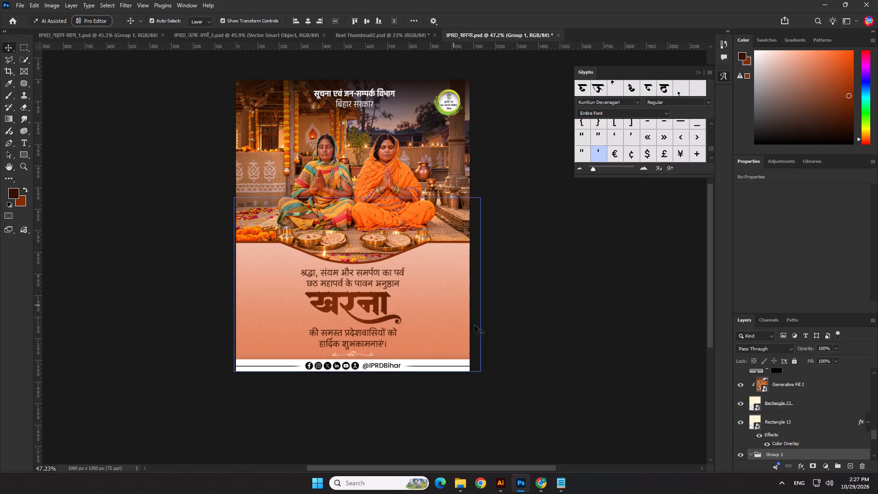
scroll(803, 440, "up", 1)
scroll(793, 431, "down", 3)
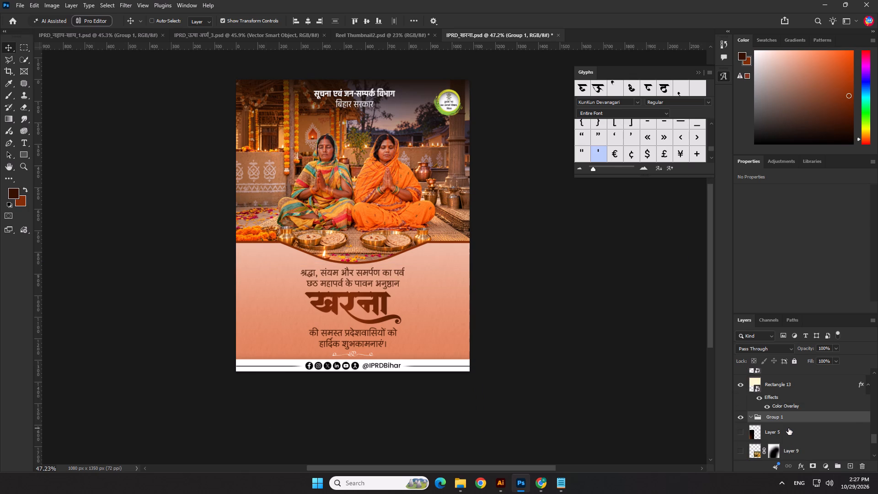
key("ctrl+v")
scroll(786, 428, "down", 2)
left_click(753, 381)
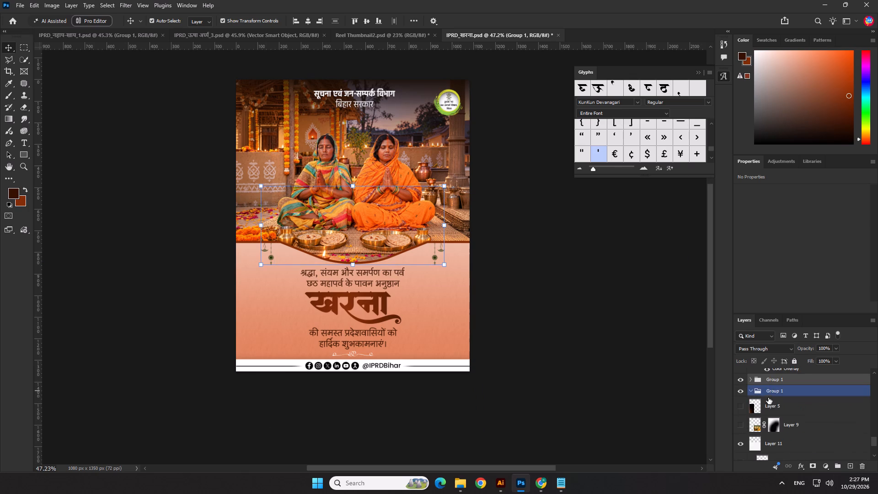
left_click(771, 394)
key("Delete")
Move the pasted ornament group straight down until it flanks the text in the peach panel, and centre it horizontally.
left_click(767, 383)
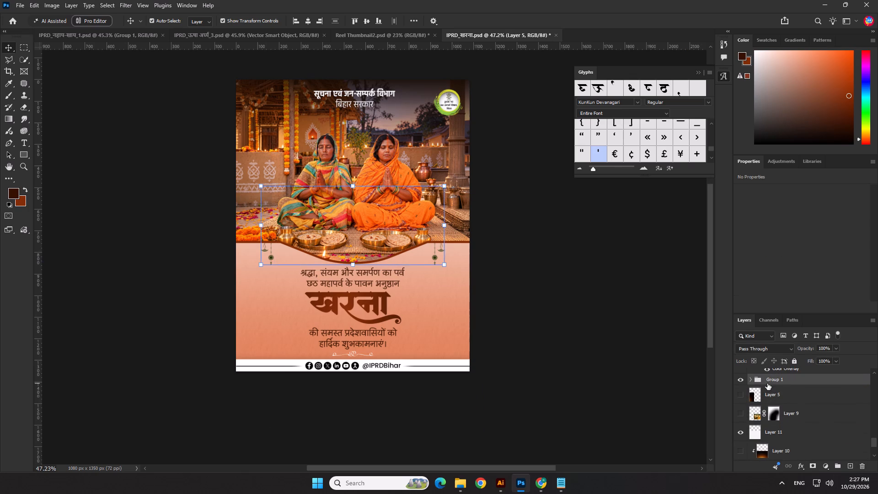
key("shift+Right")
key("shift+Left")
key("shift+Down")
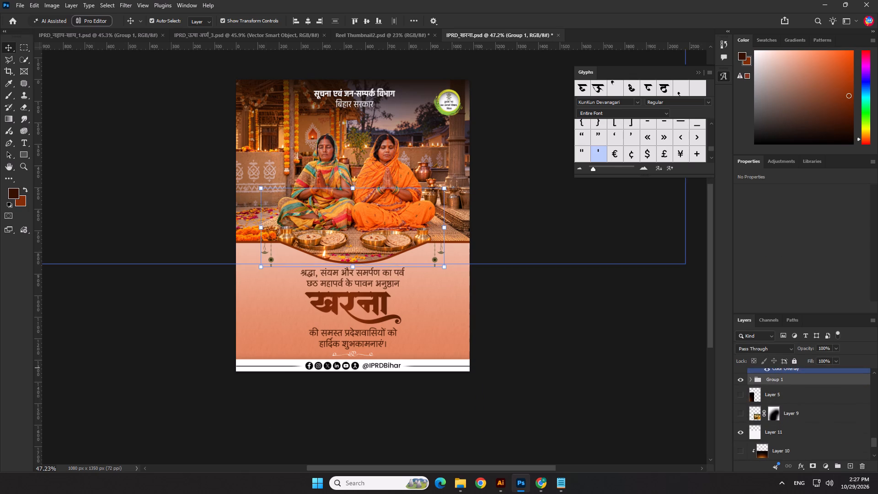
key("shift+Down")
key("shift+Down")
key("shift+Down")
key("shift+Down")
key("shift+Down")
key("shift+Down")
key("shift+Down")
key("shift+Down")
key("shift+Down")
key("shift+Down")
key("shift+Down")
key("shift+Down")
key("shift+Down")
key("shift+Down")
key("shift+Down")
key("shift+Down")
key("shift+Down")
key("shift+Down")
key("shift+Down")
key("shift+Down")
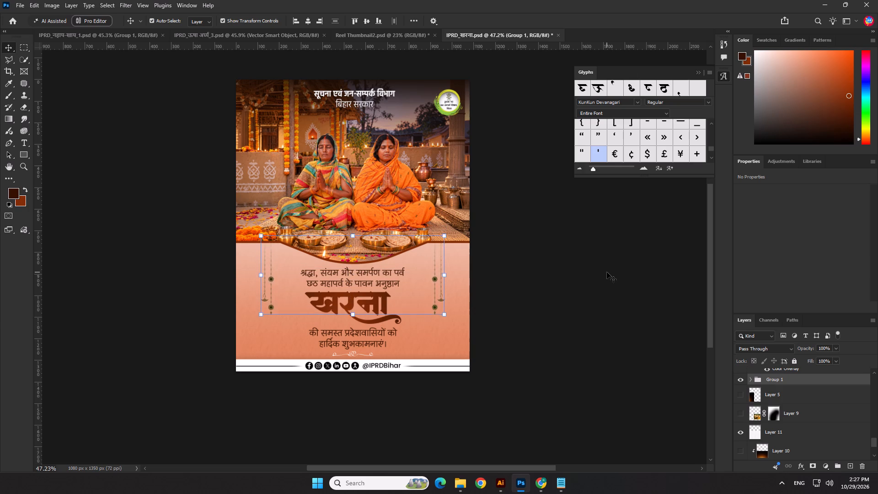
key("shift+Down")
key("shift+Down")
key("shift+Down")
key("shift+Down")
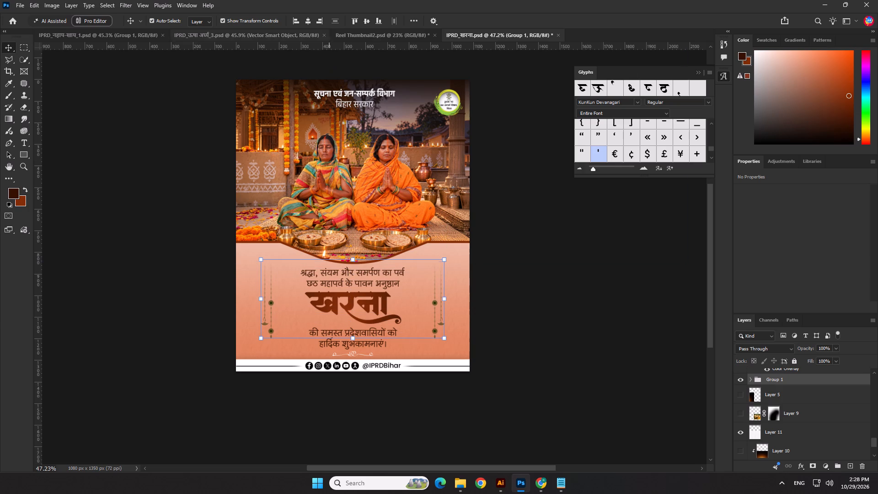
left_click(307, 21)
left_click(594, 379)
left_click(516, 376)
Copy the hex colour 451600 from the text line श्रद्धा, संयम और समर्पण का पर्व.
scroll(390, 306, "up", 2)
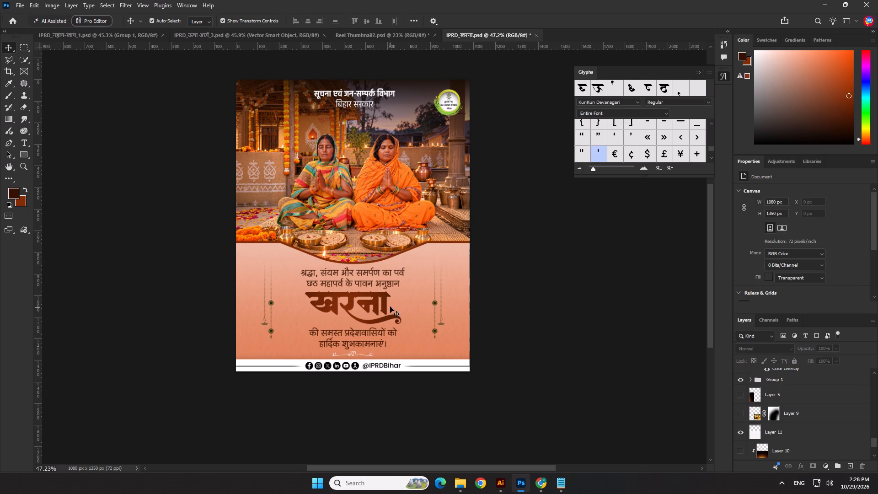
left_click(393, 271)
left_click(826, 263)
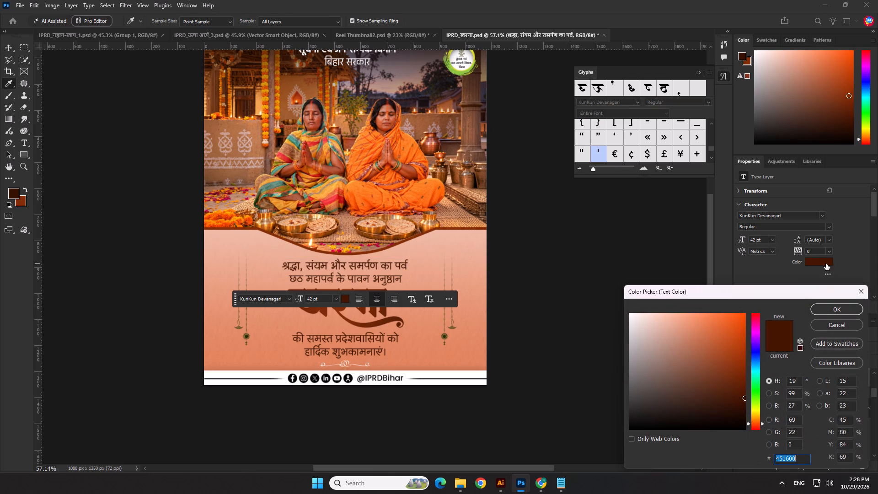
key("ctrl+c")
key("ctrl+c")
left_click(824, 305)
left_click(614, 344)
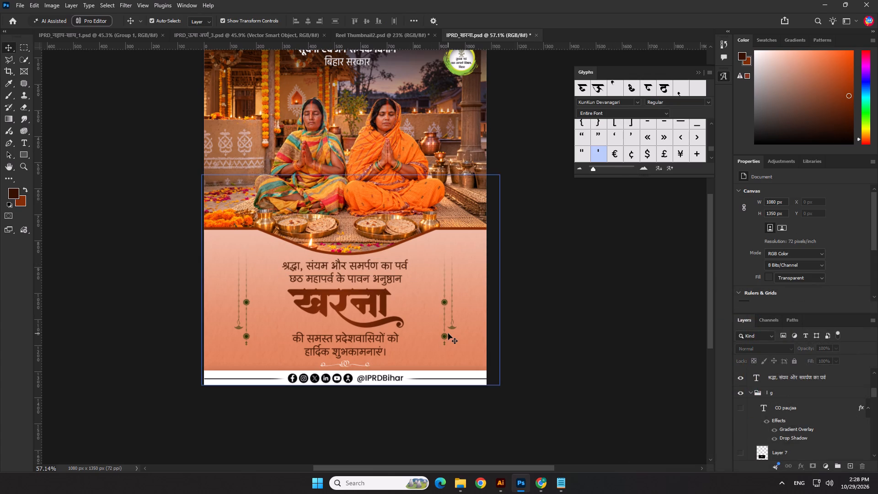
Edit the hanging ornament smart object in Illustrator, set its fill to 451600, save it, and return to Photoshop.
left_click(444, 335)
double_click(766, 455)
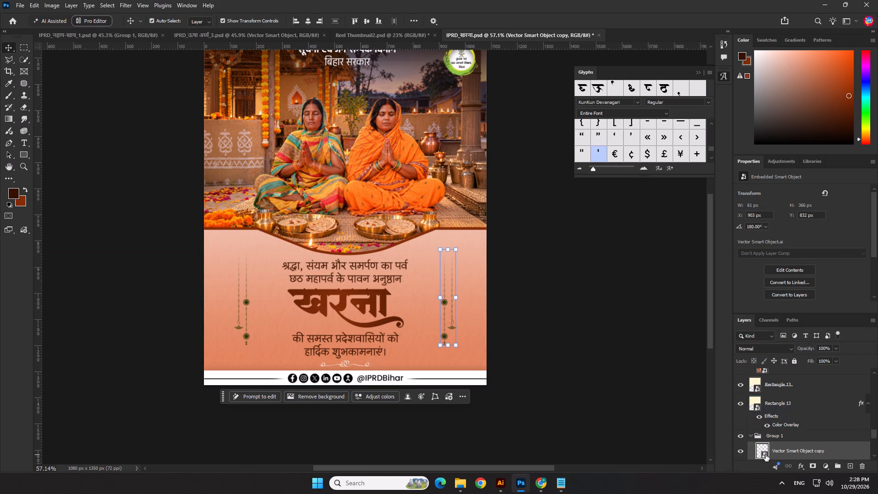
scroll(400, 254, "down", 3)
left_click_drag(323, 206, 433, 310)
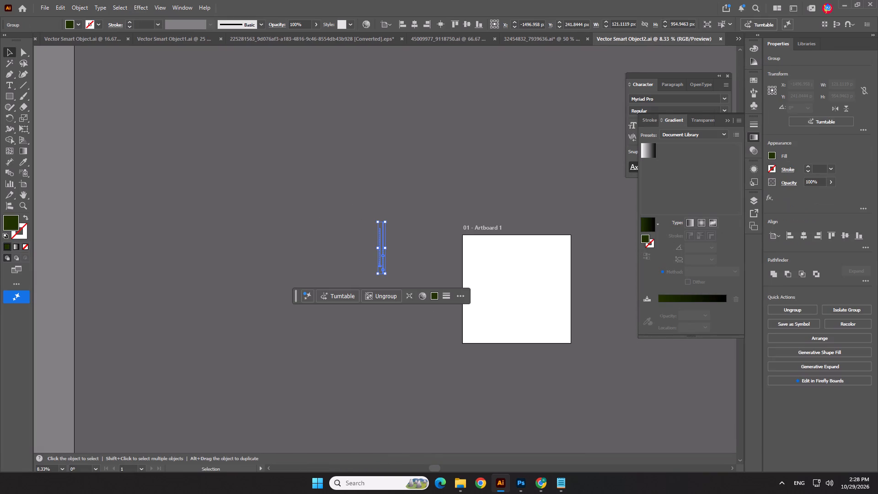
double_click(11, 220)
key("ctrl+v")
left_click(747, 196)
left_click(611, 374)
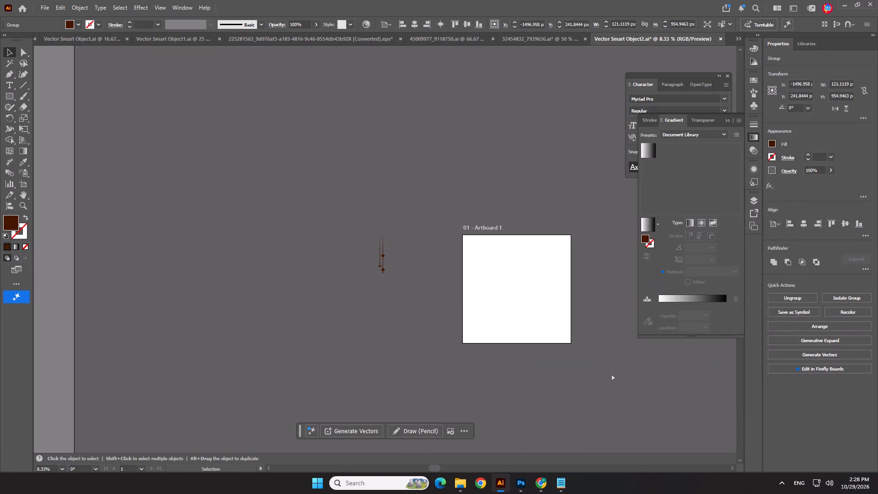
key("ctrl+s")
key("ctrl+s")
key("alt+Tab")
left_click(563, 375)
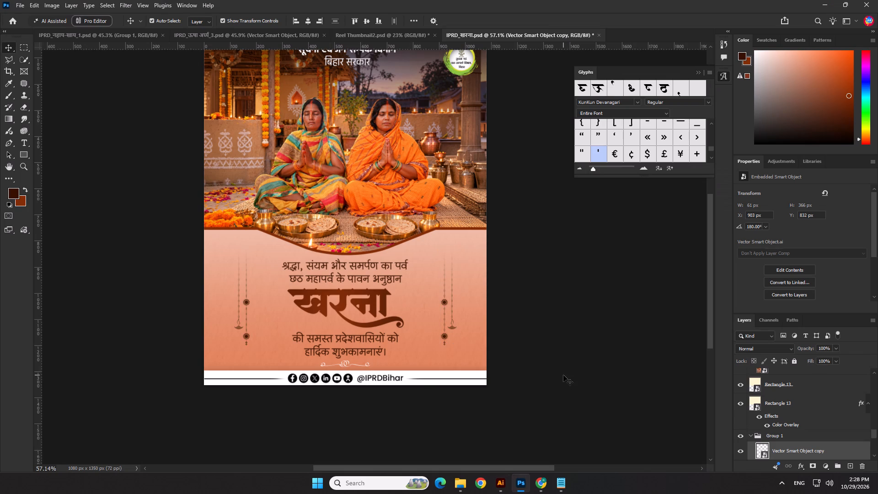
Compare the नहाय-खाय poster with the खरना poster and inspect the recoloured ornaments up close.
left_click(60, 37)
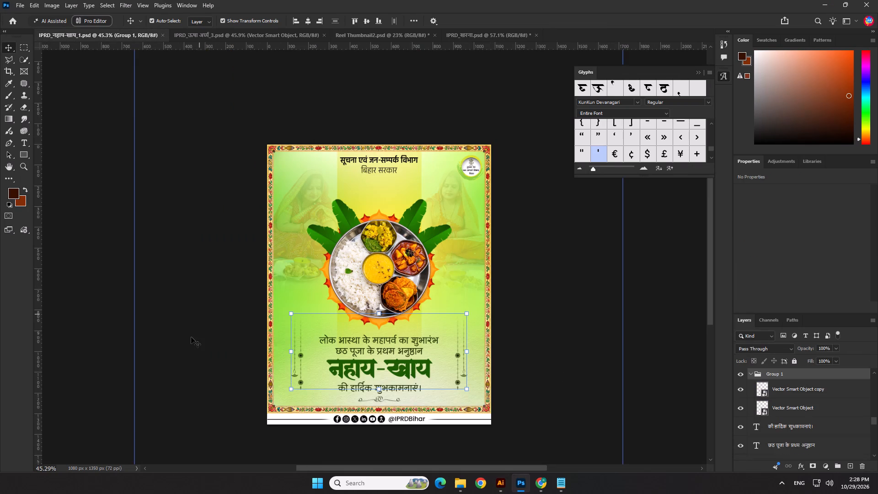
left_click(191, 338)
left_click(491, 38)
scroll(273, 200, "down", 4)
left_click(489, 278)
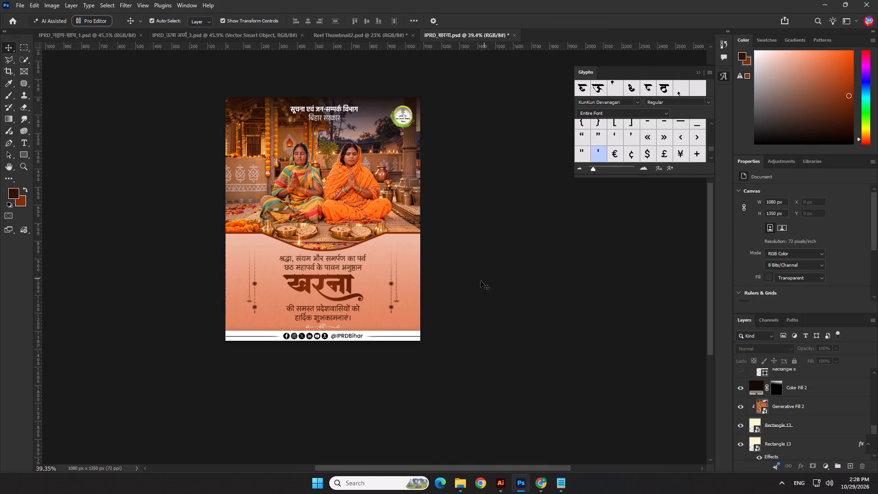
scroll(395, 289, "up", 4)
left_click(508, 296)
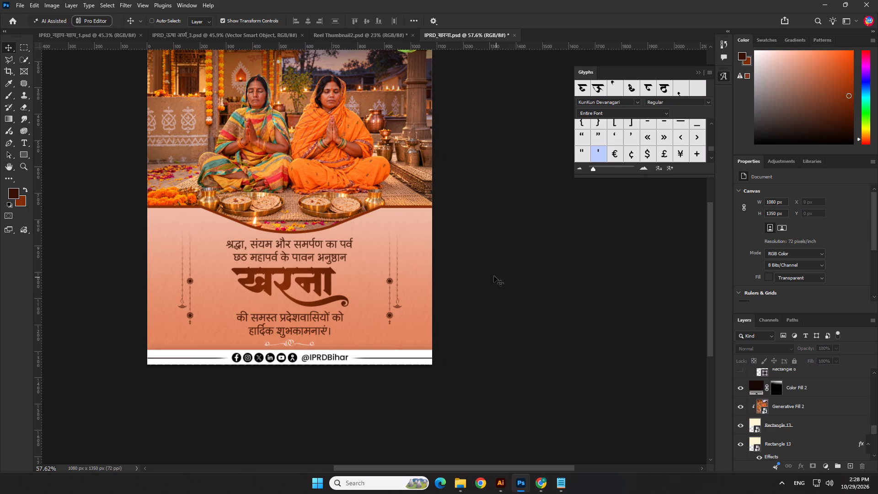
Save the खरना poster.
scroll(494, 276, "down", 2, "ctrl")
key("ctrl+s")
Hide the Generative Fill 2 layer holding the photo of the two praying women.
left_click(364, 182)
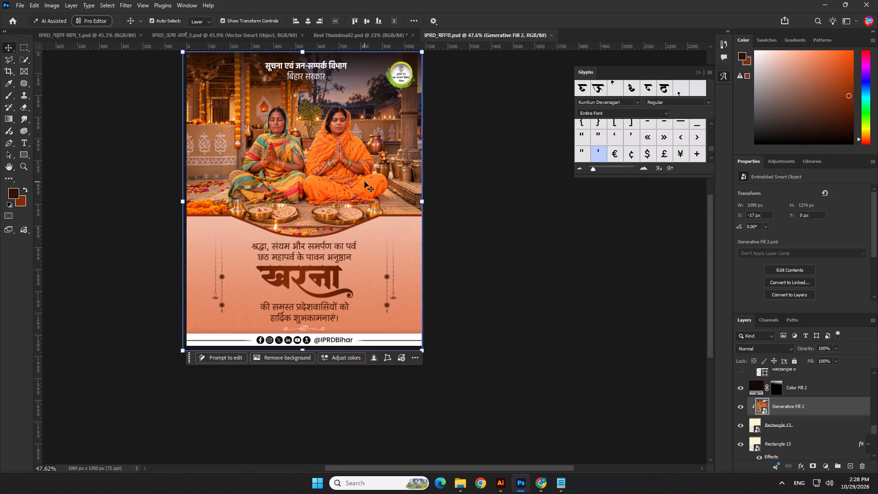
scroll(368, 188, "down", 3)
left_click(739, 406)
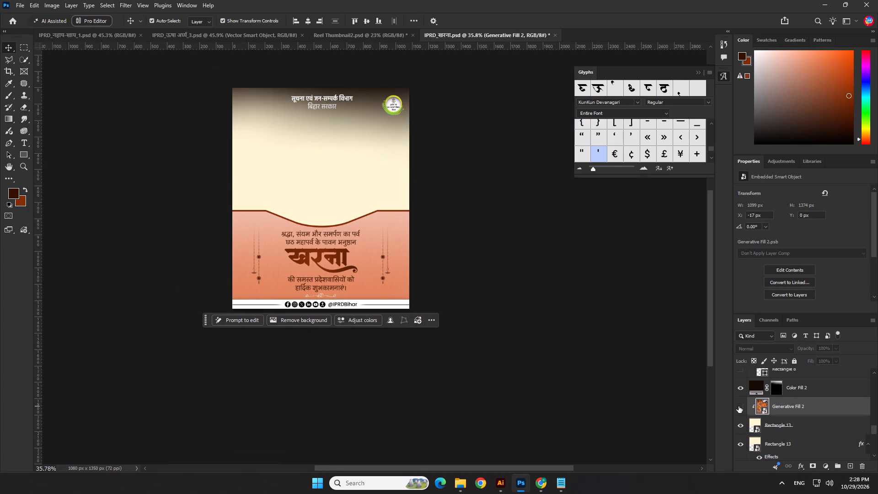
Set the Color Fill 2 layer behind the poster's header to 451600.
double_click(755, 386)
key("ctrl+v")
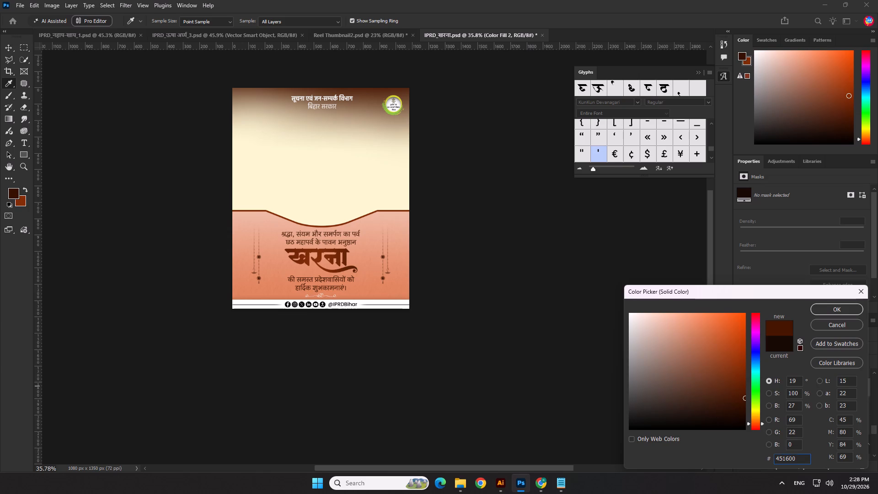
left_click(816, 308)
left_click(584, 317)
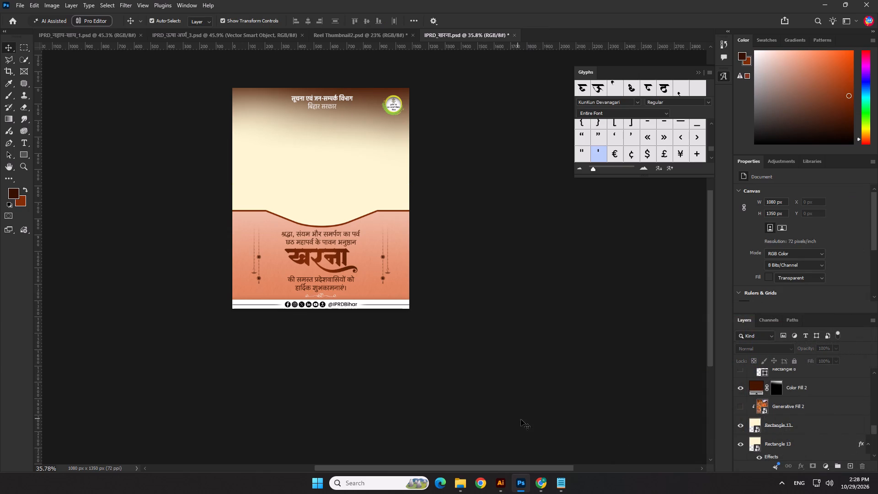
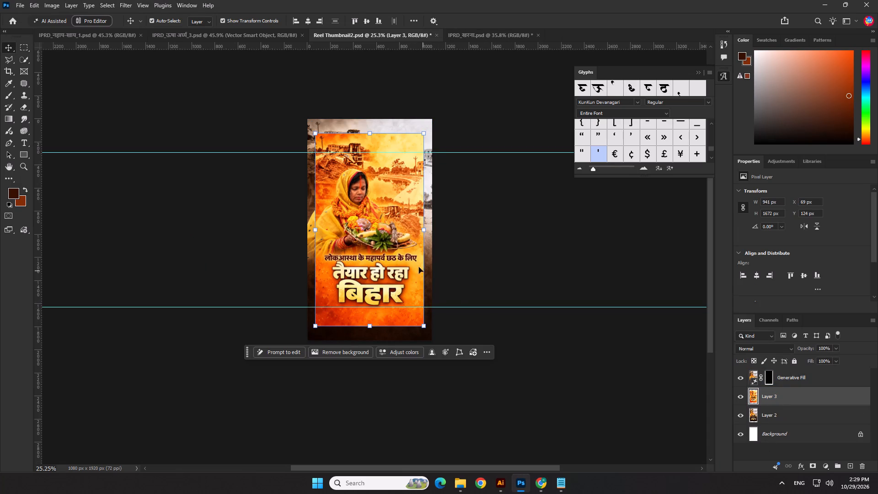
Add a layer mask to Layer 3 with a vertical linear black-to-white gradient, keeping only its orange title area below the fruit basket.
left_click(809, 466)
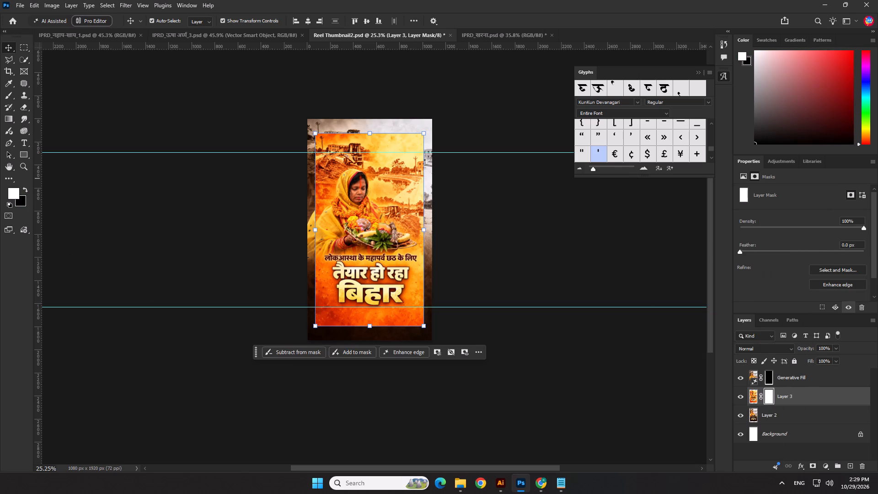
left_click(7, 116)
left_click_drag(381, 132, 381, 132)
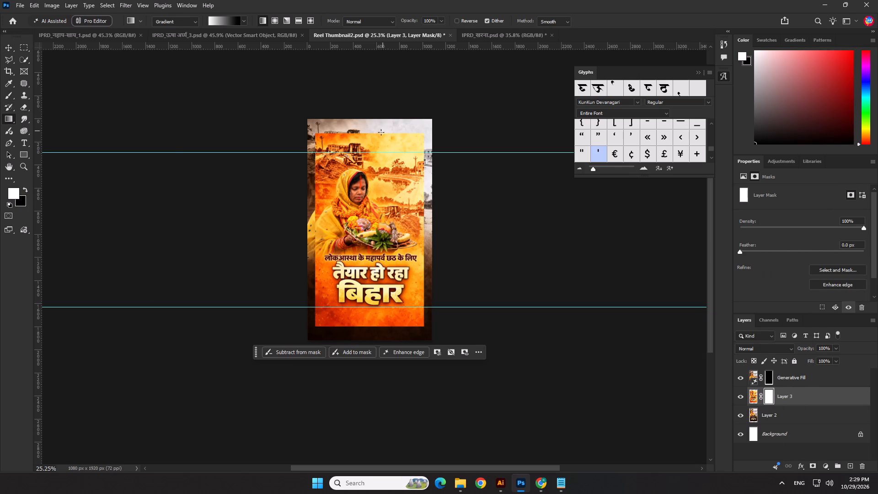
left_click_drag(381, 132, 383, 202)
key("ctrl+z")
left_click_drag(372, 256, 372, 189, "shift")
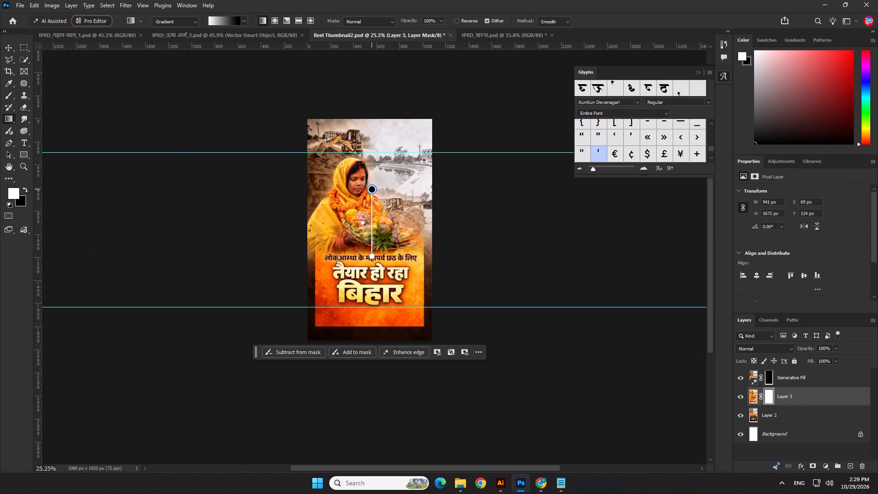
left_click_drag(372, 189, 378, 220, "shift")
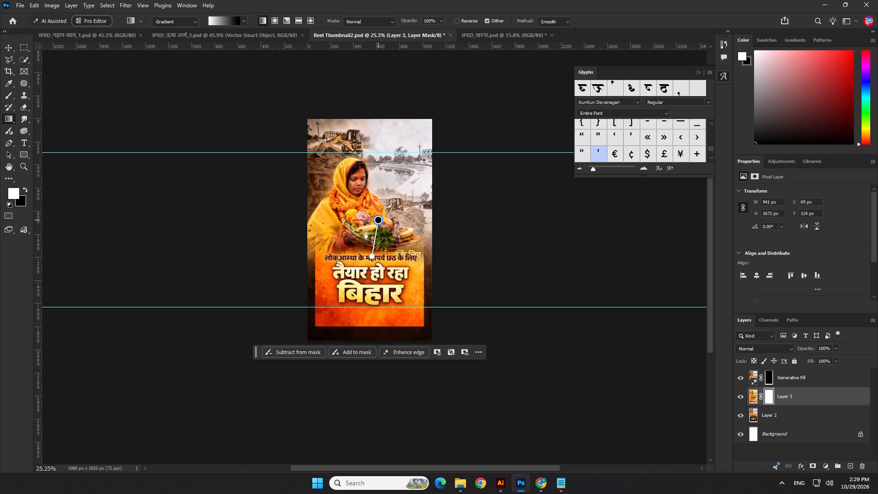
left_click_drag(378, 220, 372, 219, "shift")
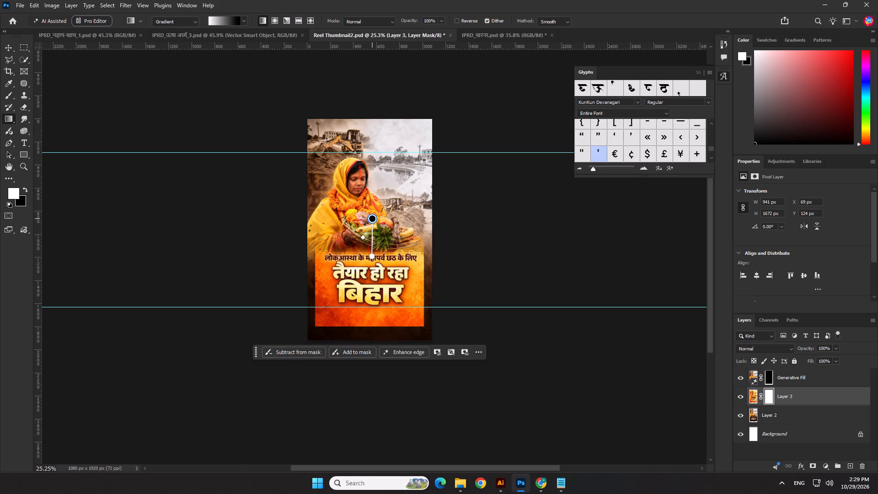
left_click_drag(372, 219, 372, 210, "shift")
left_click_drag(372, 210, 372, 211, "shift")
scroll(369, 268, "up", 6)
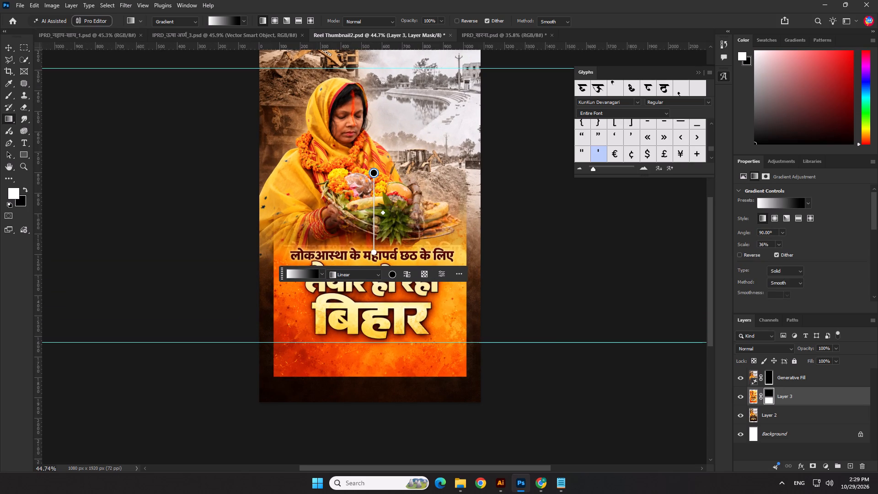
Hide the Generative Fill layer.
left_click(9, 46)
scroll(315, 232, "down", 4)
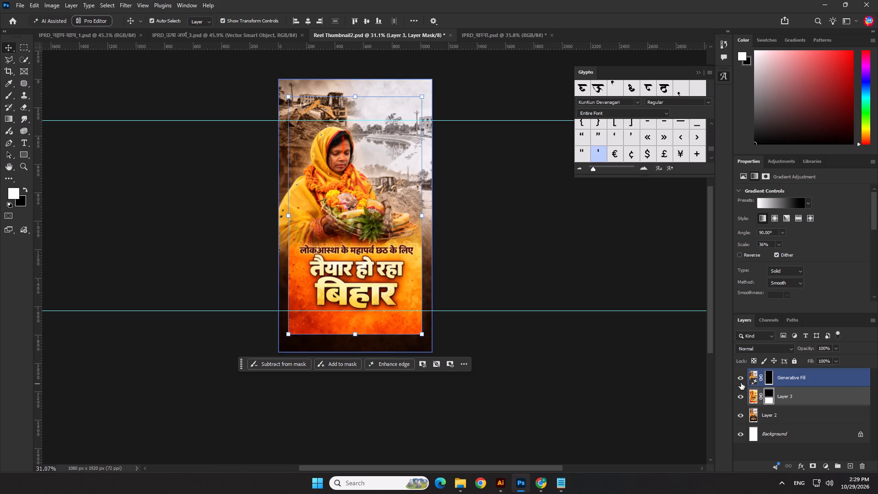
left_click(741, 383)
Scale the masked Layer 3 up to about 1023 × 1818 px, matching it to the photo beneath.
left_click(360, 338)
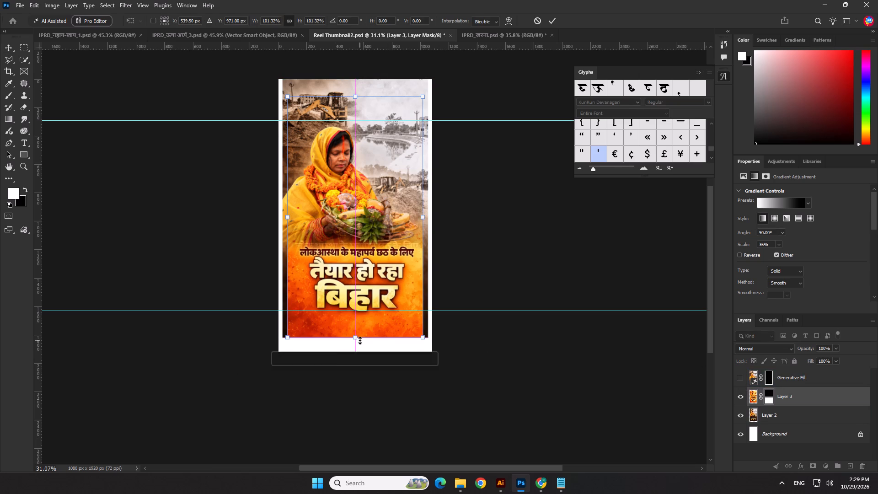
left_click_drag(355, 99, 357, 82)
key("Return")
left_click(497, 232)
Fine-tune Layer 3's size to about 1028 × 1826 px from its lower corner.
scroll(405, 247, "up", 4)
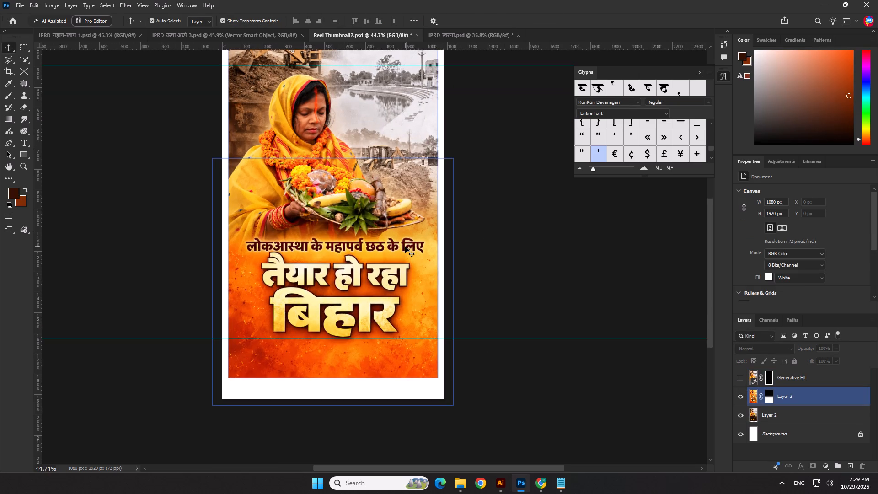
scroll(405, 247, "down", 5)
left_click(529, 211)
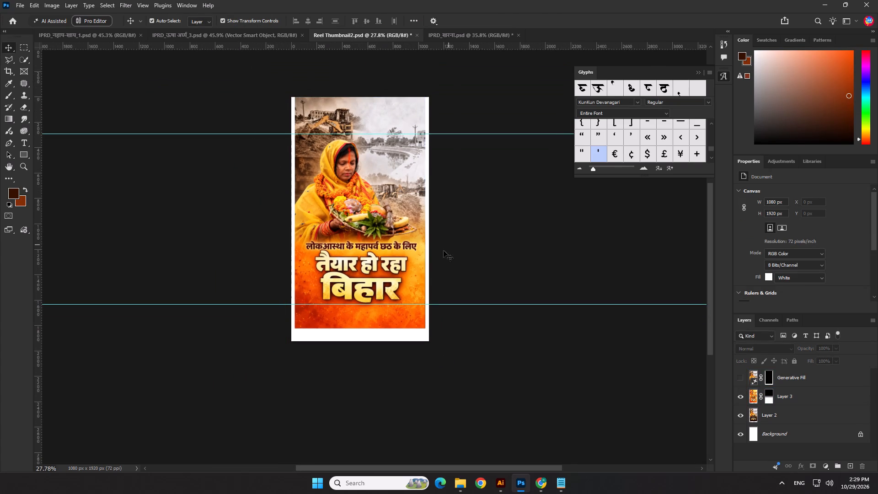
scroll(443, 252, "up", 5)
left_click(424, 290)
scroll(465, 278, "up", 3)
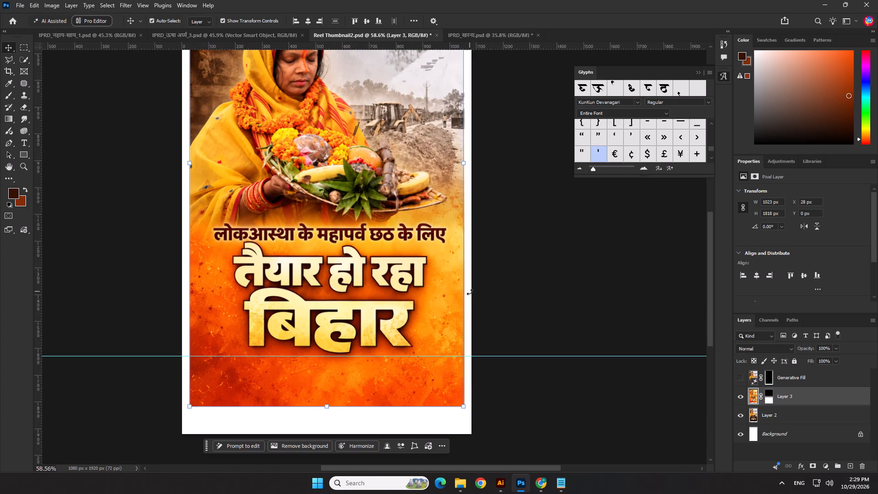
left_click(467, 407)
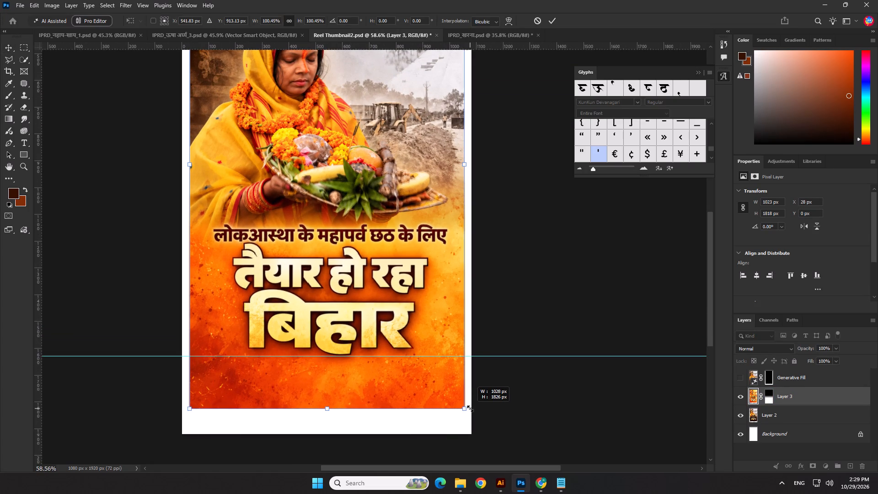
key("Return")
Examine the transition between the woman's photo and the orange title area, both as a whole and up close.
scroll(445, 334, "down", 7)
left_click(487, 245)
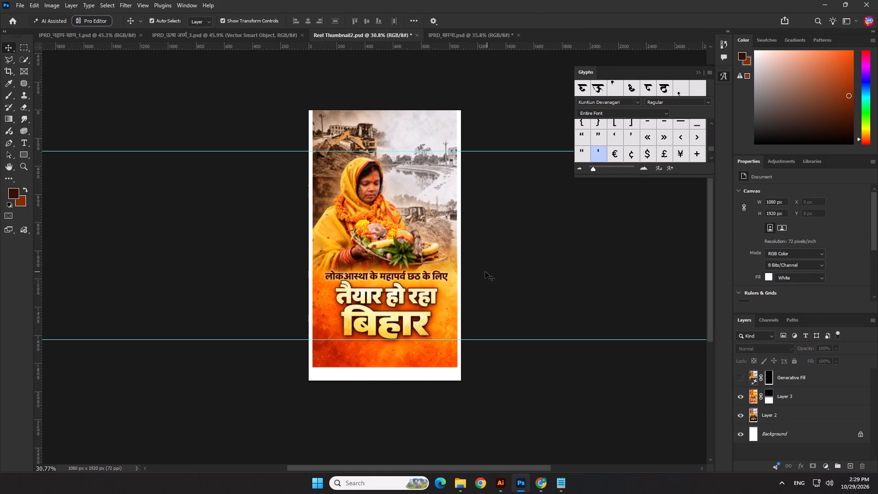
left_click(784, 390)
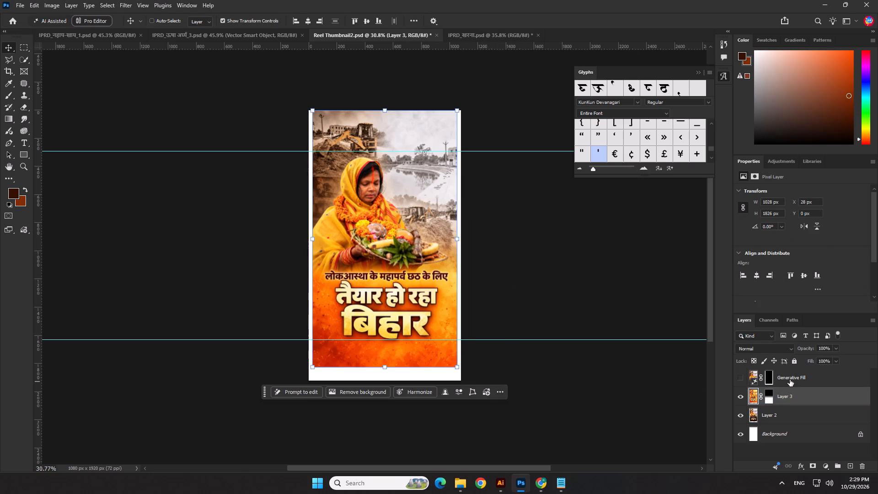
left_click(787, 392)
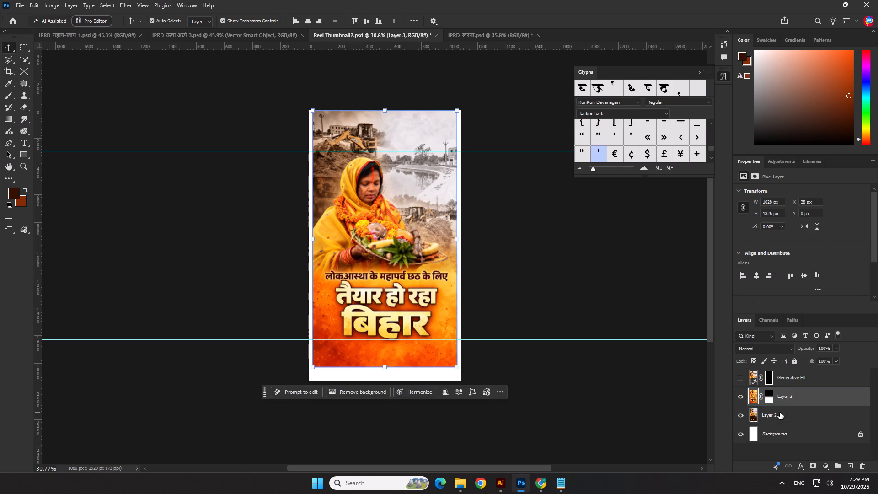
left_click(551, 387)
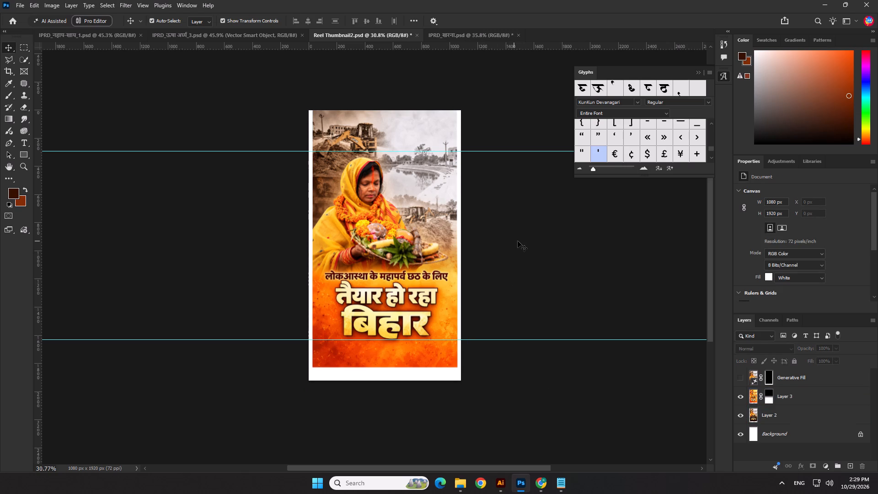
left_click(518, 241)
scroll(438, 278, "up", 3)
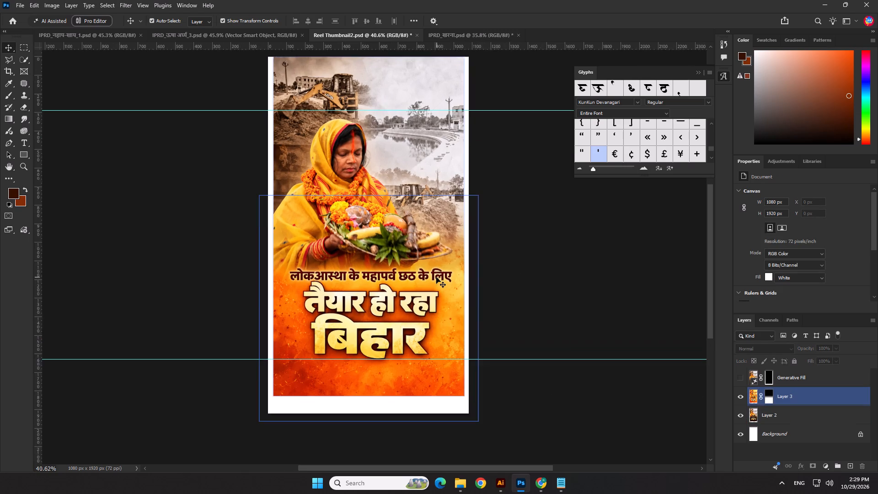
scroll(436, 277, "up", 1)
left_click(538, 259)
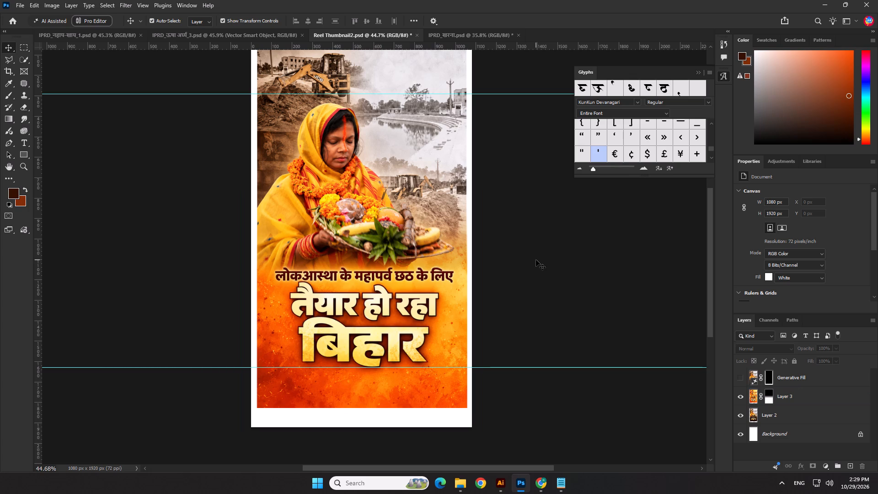
Compare the thumbnail with the Generative Fill and Layer 3 layers shown and hidden.
left_click(741, 381)
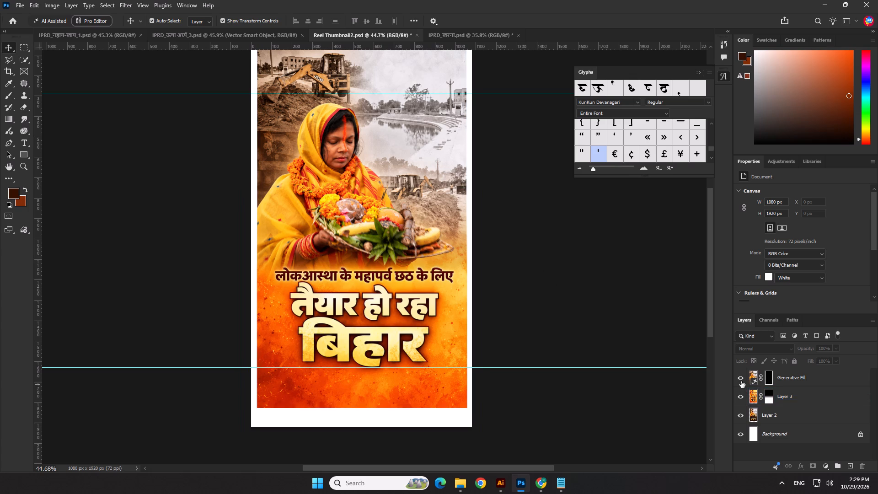
left_click(741, 381)
left_click(741, 381)
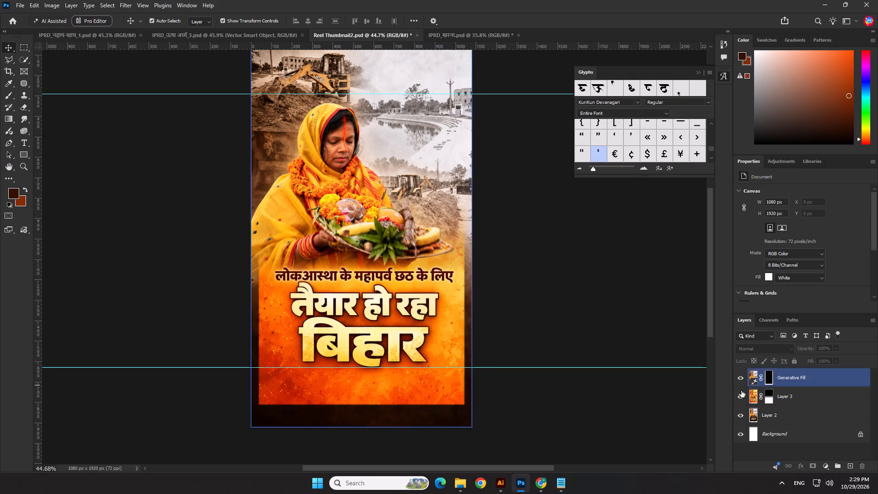
left_click(741, 394)
double_click(741, 394)
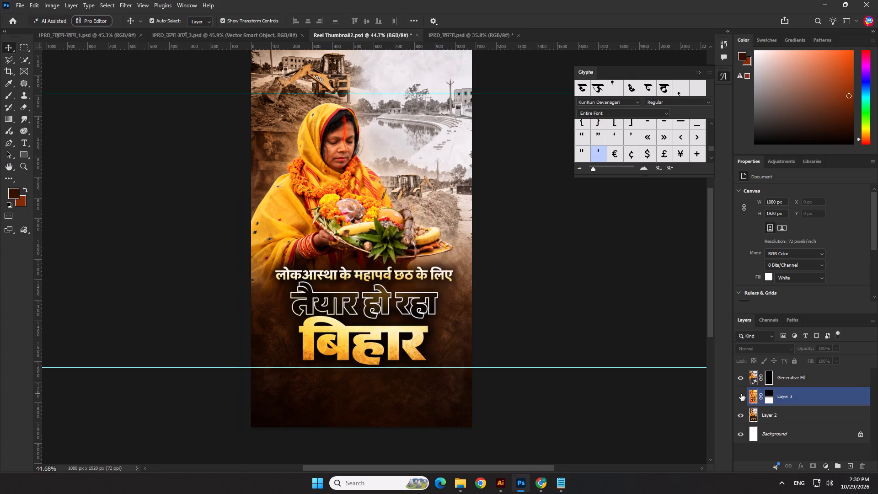
left_click(741, 394)
left_click(741, 394)
left_click(741, 376)
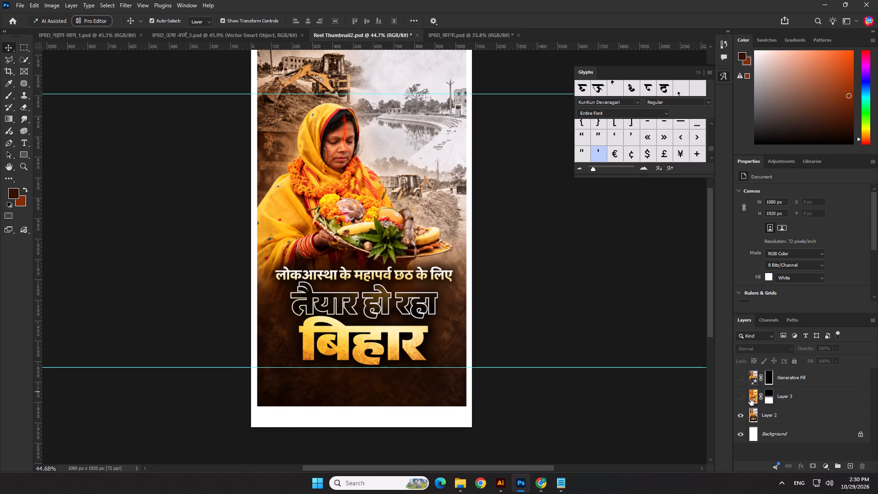
Show Layer 3 and stamp all visible layers into a new merged layer above it.
left_click(781, 399)
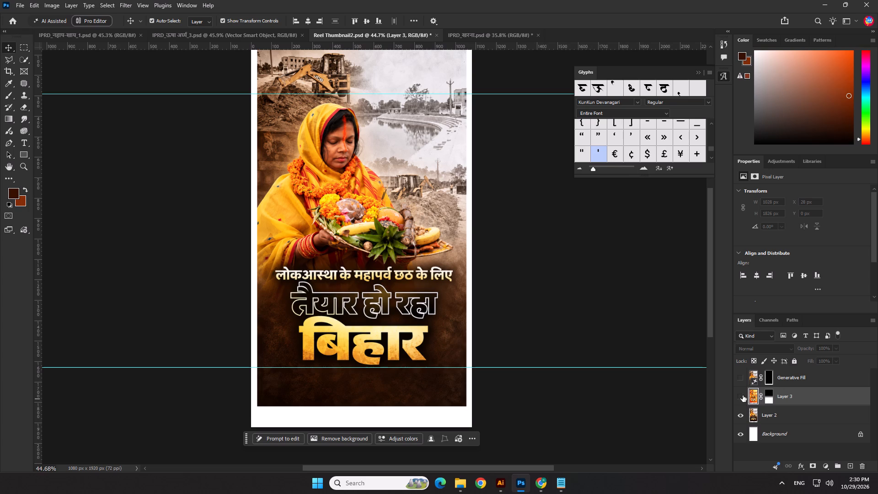
left_click(743, 395)
left_click(782, 414, "ctrl")
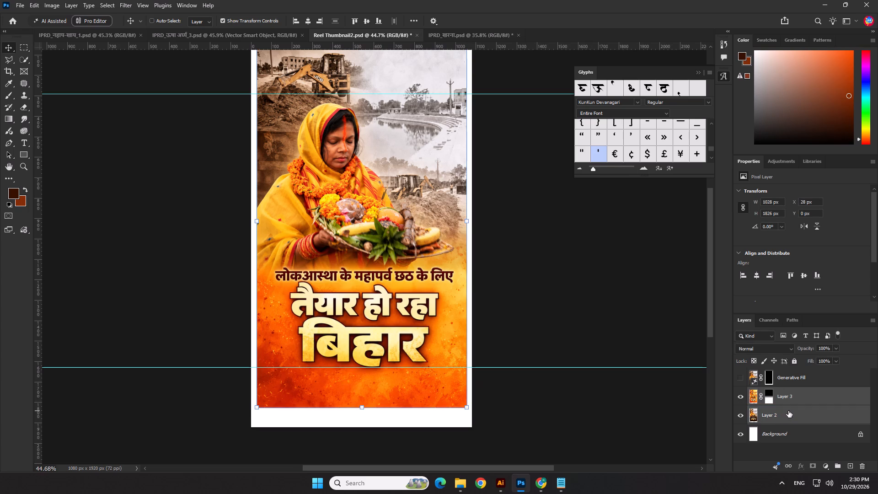
key("ctrl+alt+shift+e")
Hide Layer 3 and Layer 2 beneath the merged layer.
left_click(739, 415)
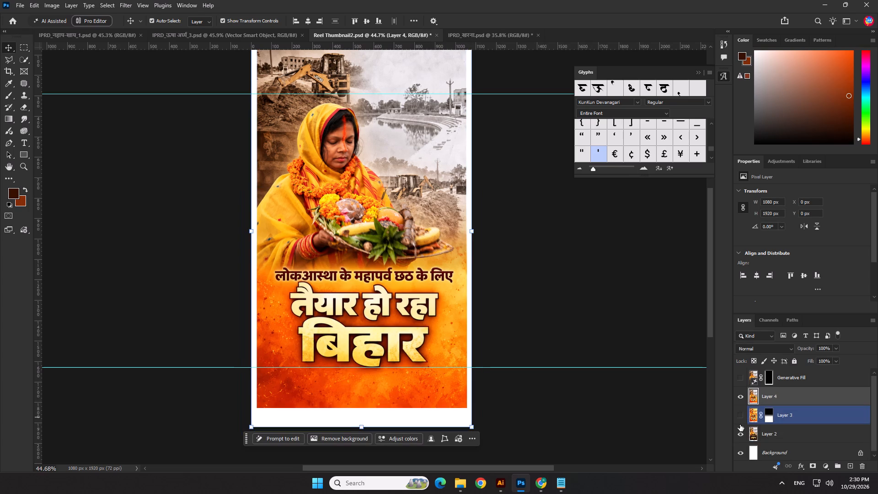
left_click(741, 432)
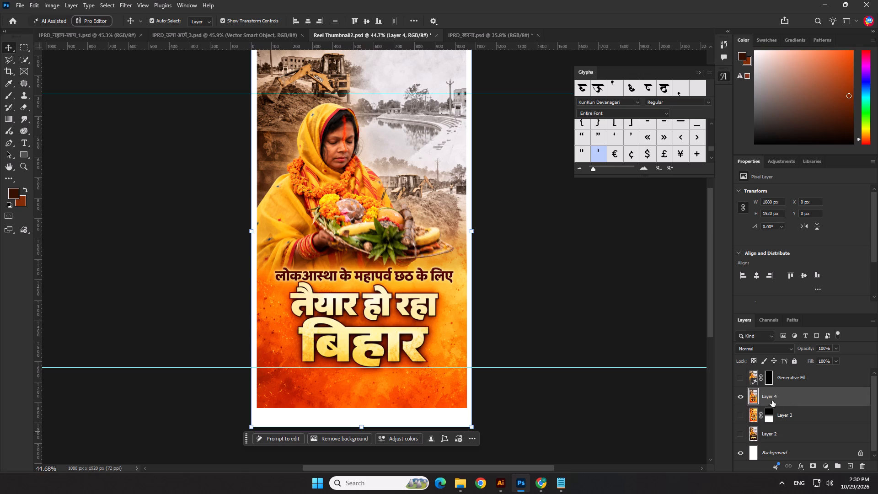
Load the contents of the merged Layer 4 as a selection.
left_click(755, 397, "ctrl")
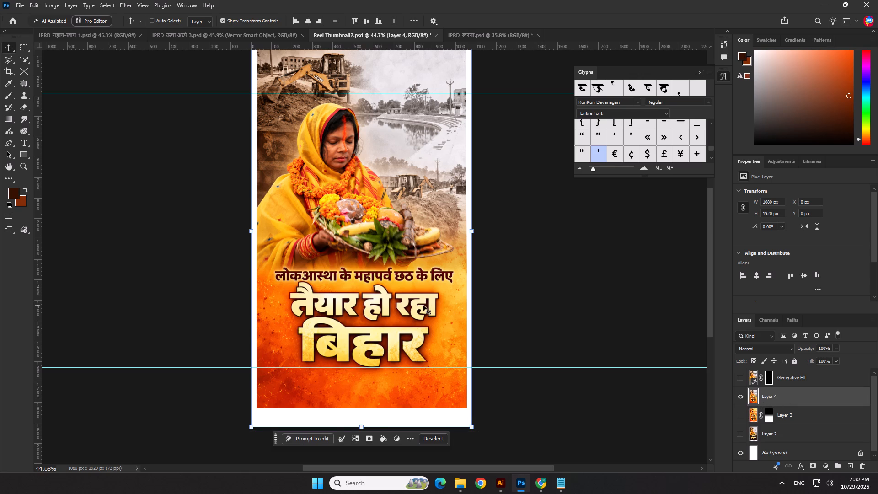
scroll(385, 280, "down", 4)
left_click(483, 254)
left_click(395, 290)
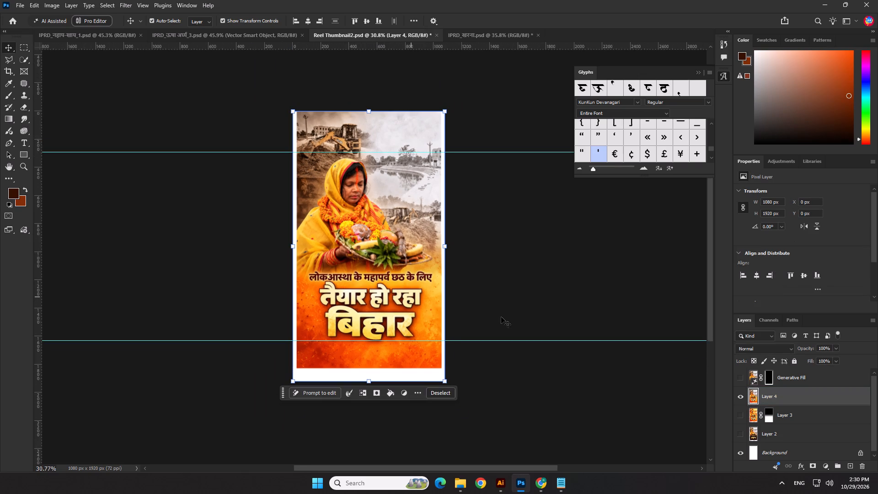
left_click(754, 394)
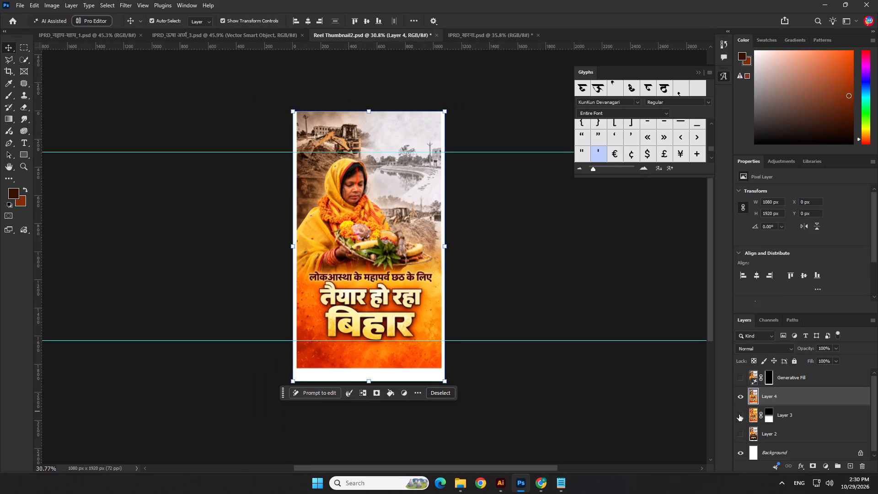
left_click_drag(427, 306, 405, 309)
key("ctrl+z")
Undo the Layer 4 selection, the hiding of Layers 3 and 2, and the stamped merged layer.
key("ctrl+z")
key("ctrl+z")
key("ctrl+z")
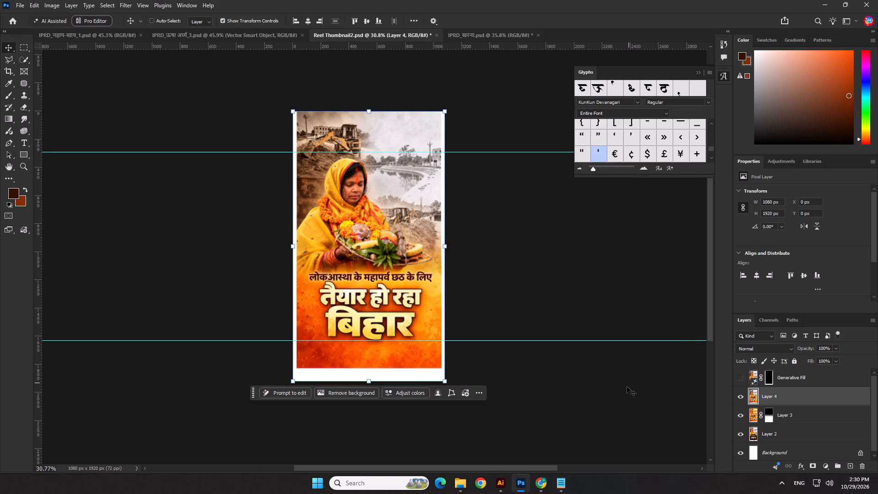
key("ctrl+z")
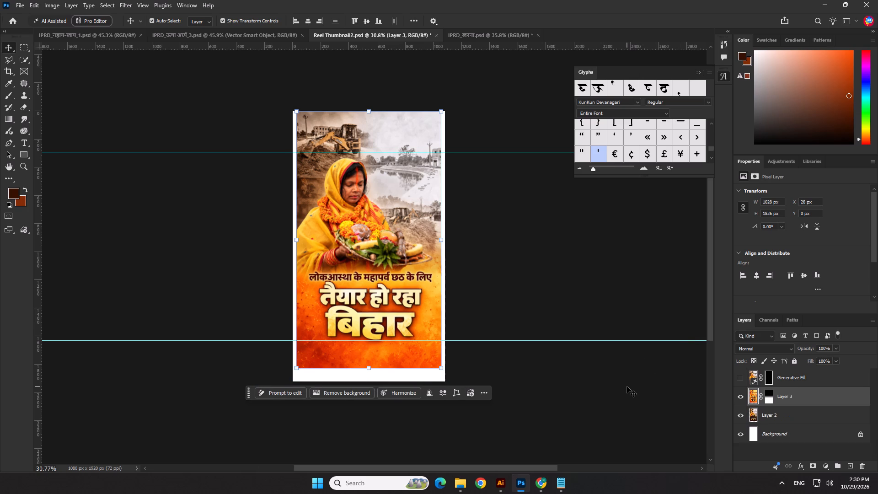
Duplicate Layer 2 and convert the copy together with Layer 3 into a single smart object.
left_click(627, 387)
left_click(782, 410)
left_click(784, 398)
left_click(848, 415)
left_click_drag(852, 419, 851, 466)
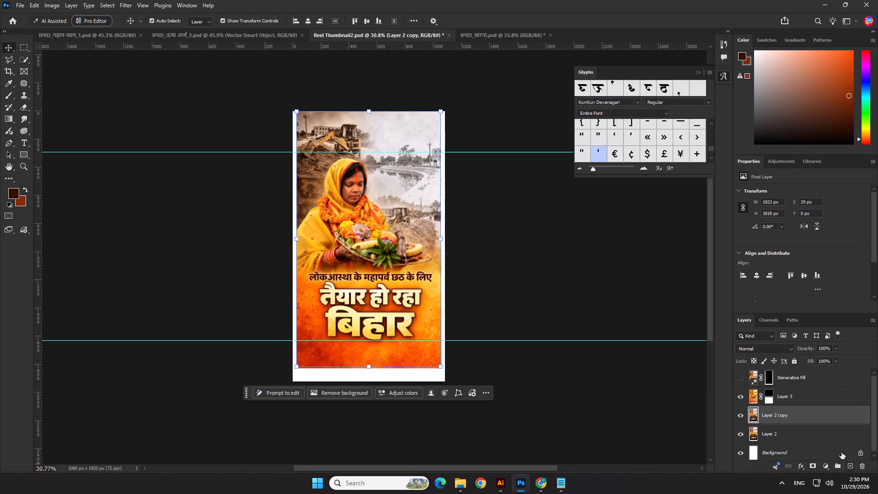
left_click(787, 401, "ctrl")
right_click(787, 401)
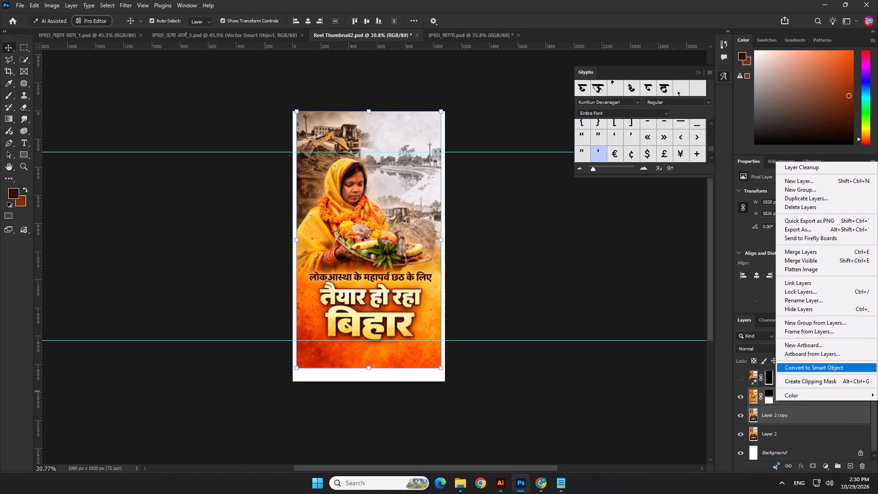
left_click(805, 369)
With Layer 2 hidden, load the Layer 3 smart object's outline as a selection, contract it slightly and invert it.
double_click(739, 397)
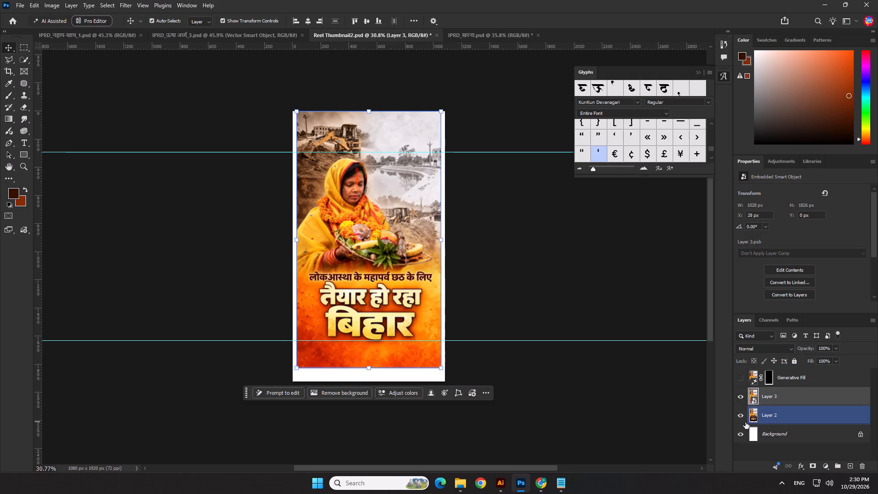
left_click(743, 416)
left_click(754, 394, "ctrl")
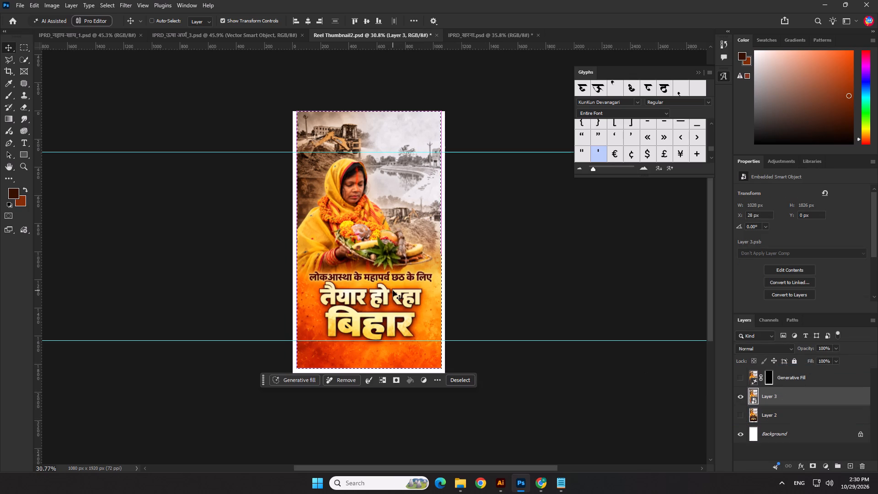
left_click(102, 6)
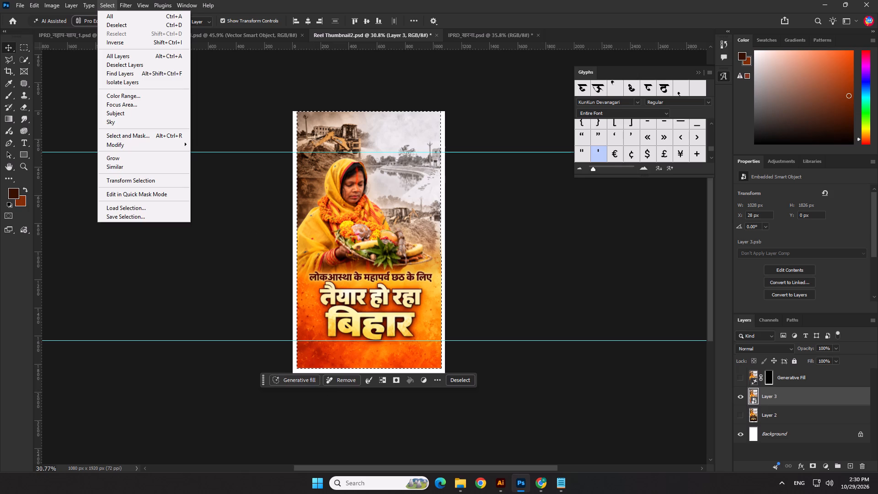
left_click(135, 143)
left_click_drag(201, 166, 203, 170)
left_click(479, 234)
key("ctrl+shift+i")
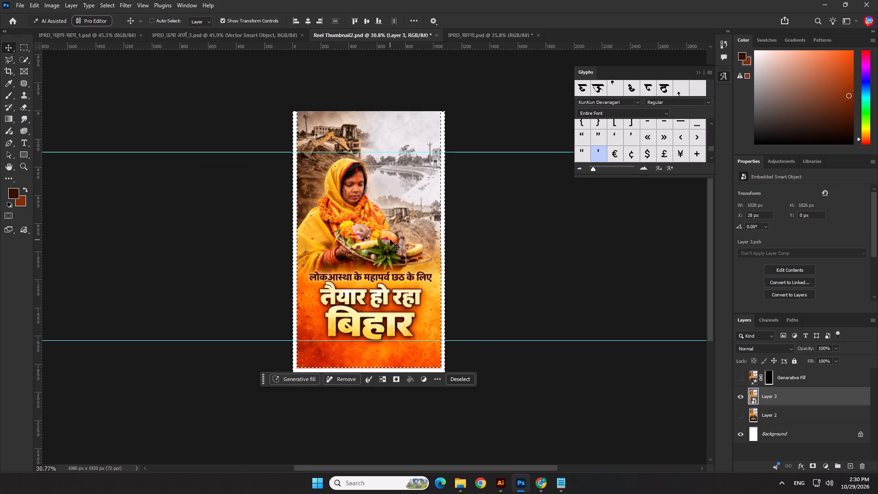
Fill the selected white margins around the orange artwork using Generative Fill without a prompt.
left_click(294, 396)
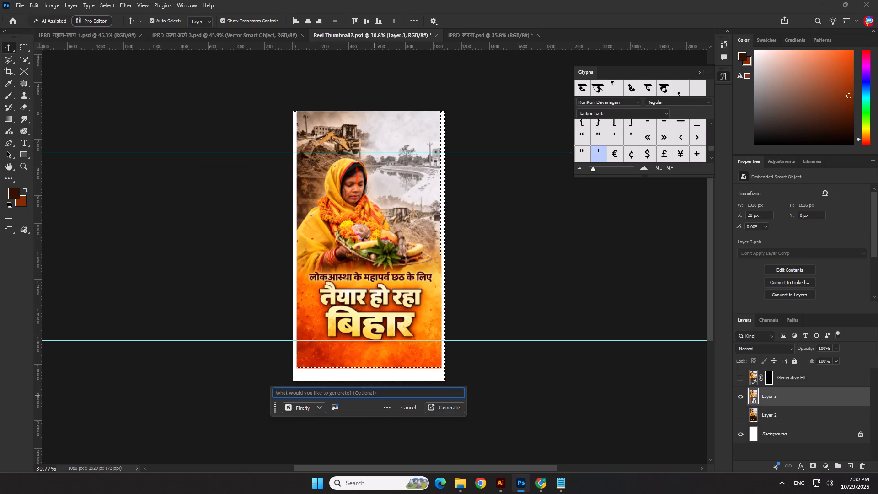
left_click(457, 405)
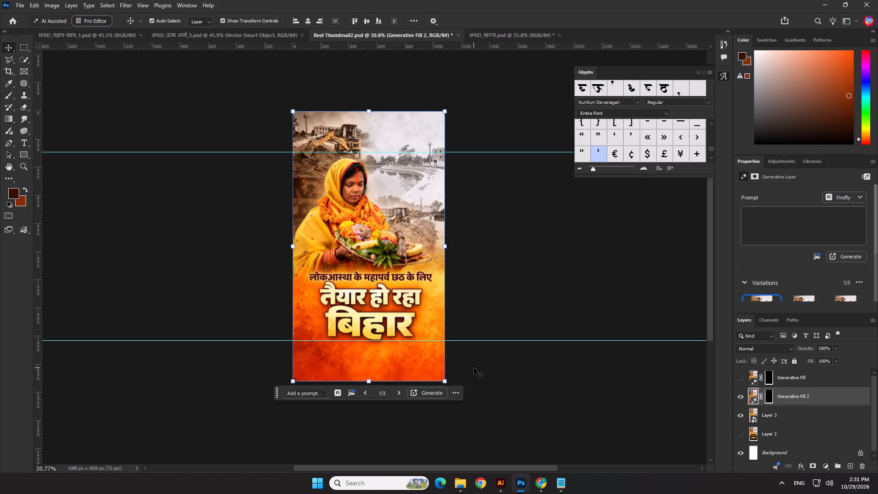
left_click(509, 396)
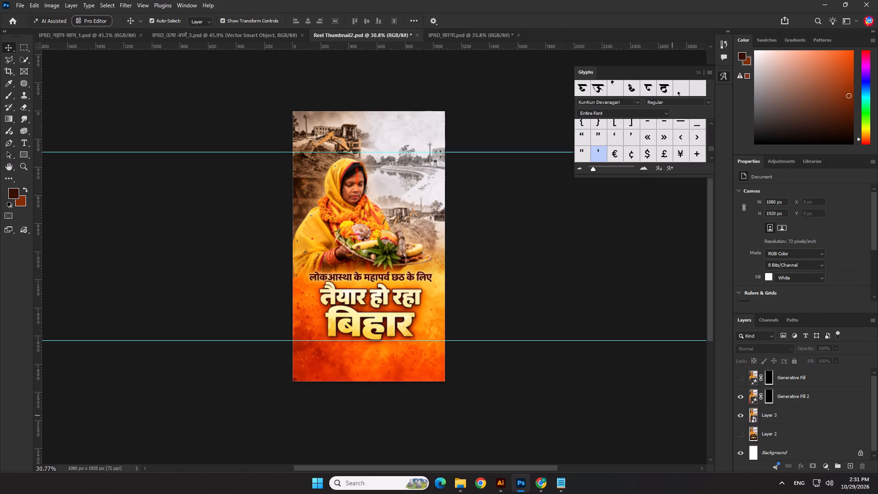
Switch to the dark brown version by hiding Generative Fill 2 and Layer 3 and showing Layer 2 and Generative Fill.
left_click(742, 398)
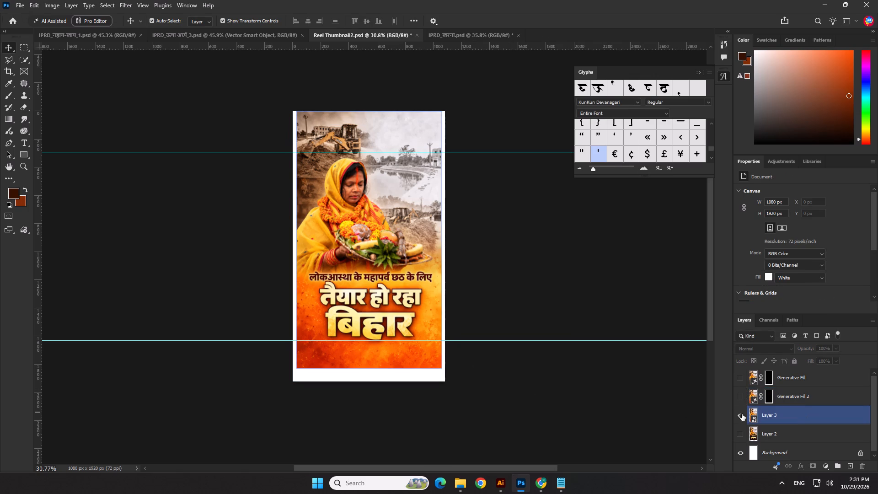
left_click(742, 414)
left_click(741, 430)
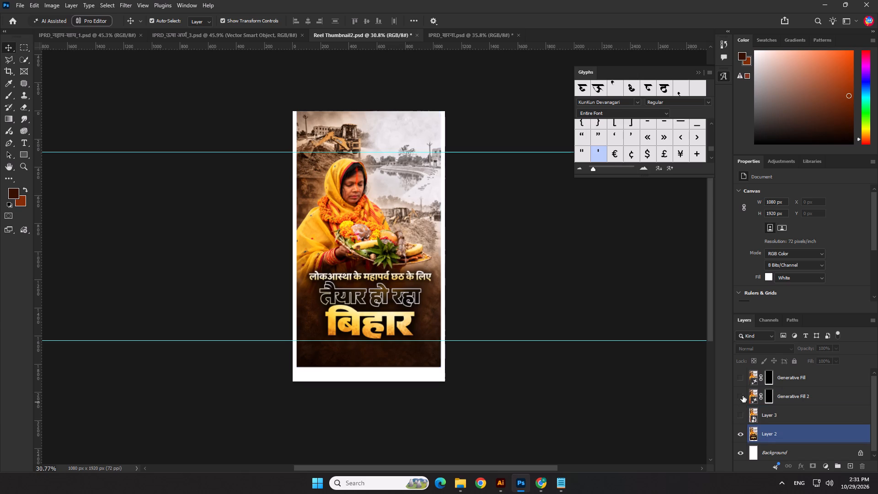
left_click(742, 394)
left_click(741, 394)
left_click(739, 381)
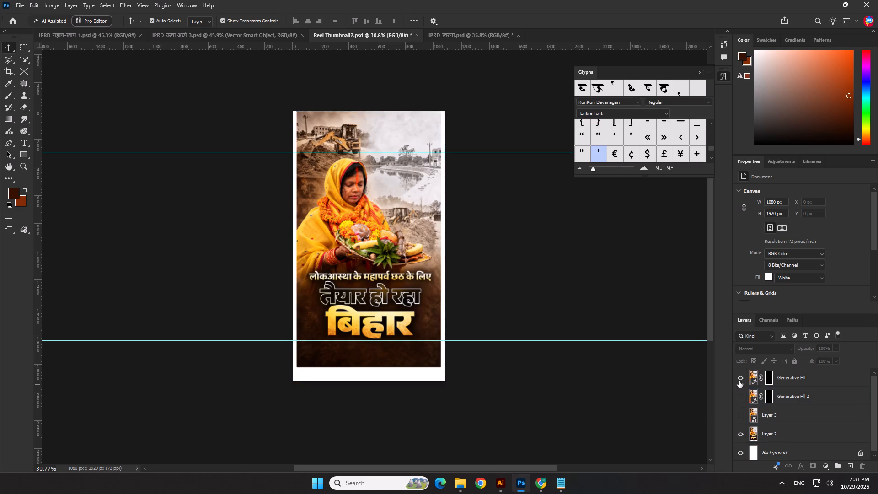
Examine the dark brown thumbnail up close and as a whole, checking the title and the filled margins.
left_click(648, 399)
scroll(457, 254, "up", 2)
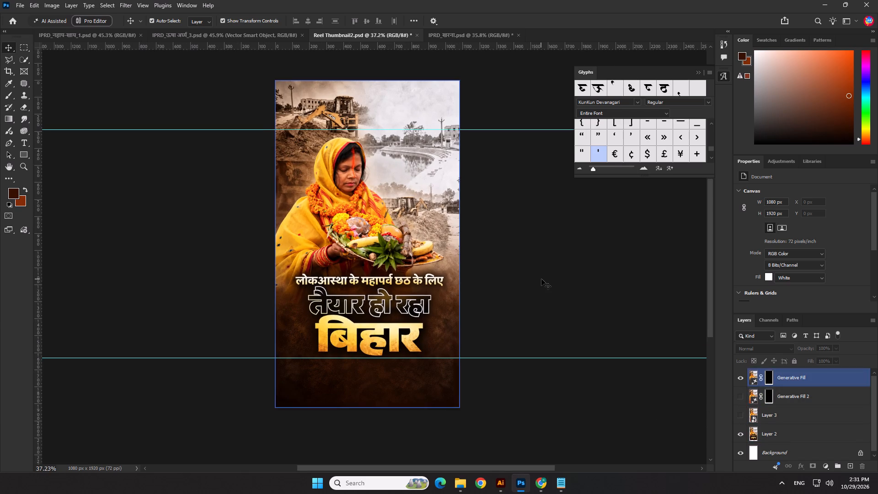
scroll(541, 279, "down", 1)
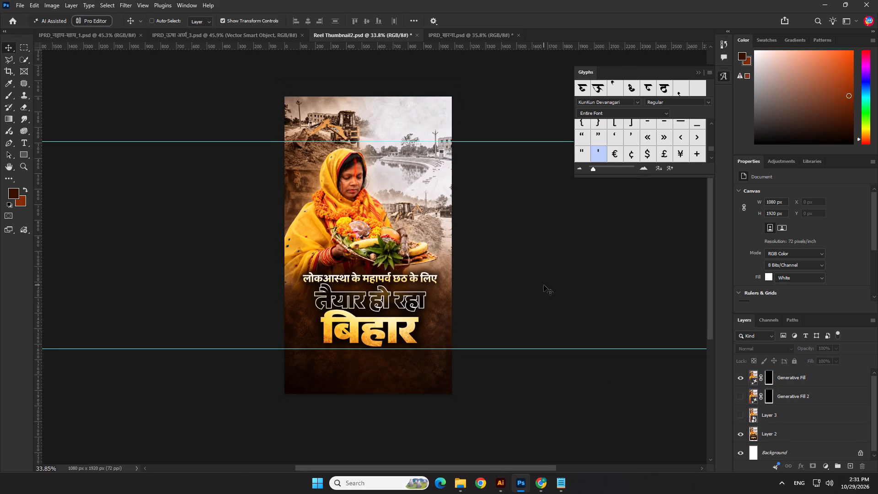
left_click(738, 381)
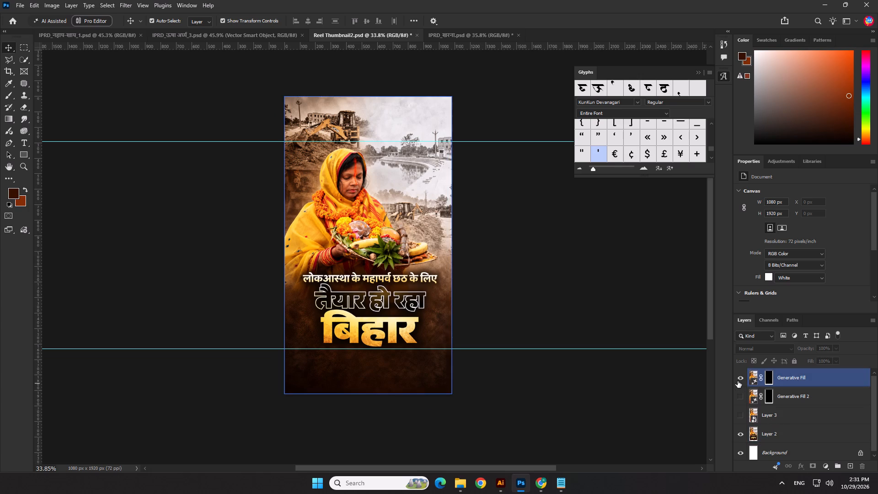
left_click(738, 381)
left_click(583, 307)
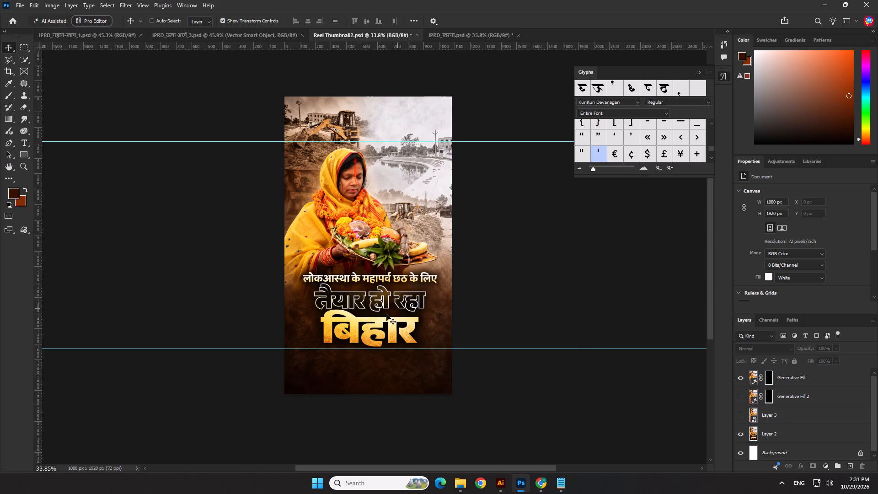
scroll(374, 331, "up", 6)
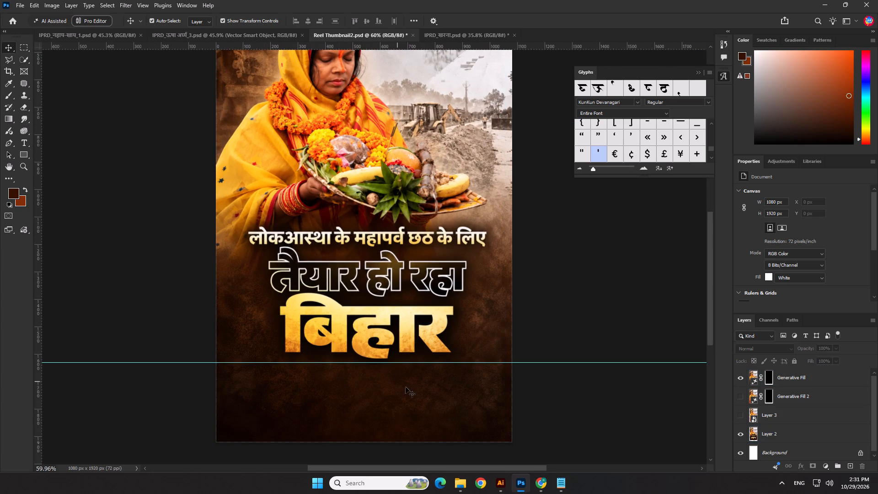
left_click(426, 396)
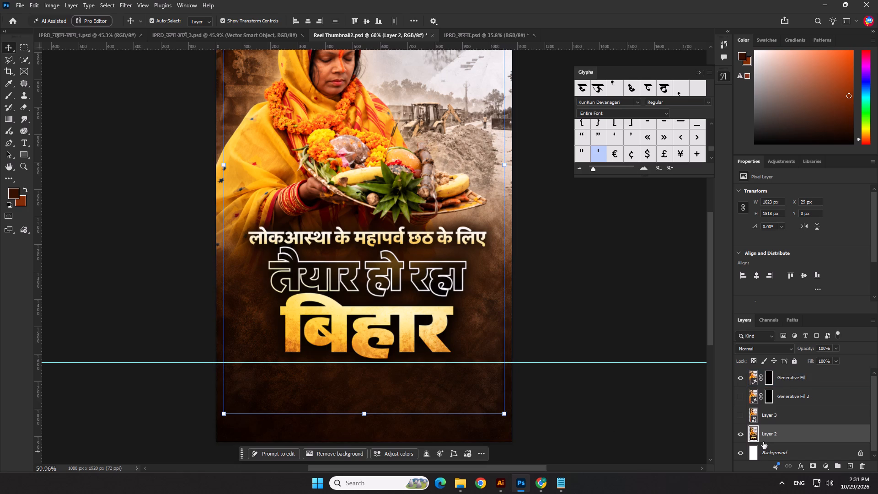
left_click(504, 440)
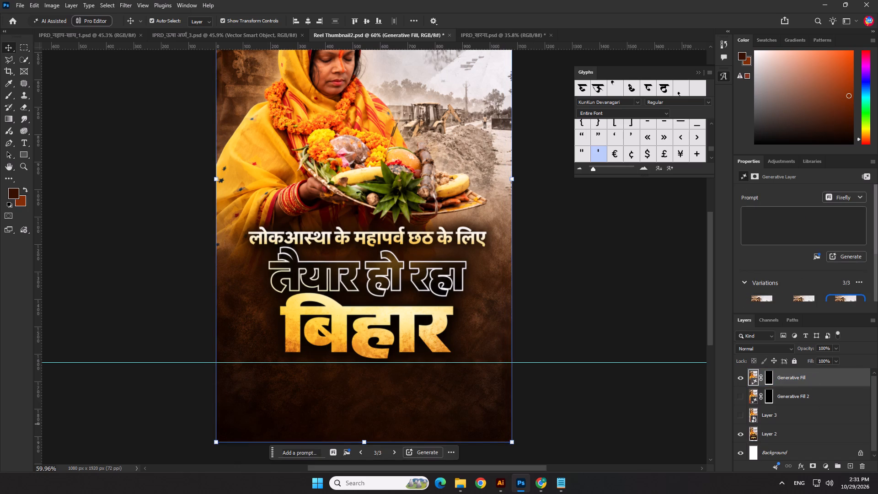
left_click_drag(808, 350, 835, 355)
left_click(642, 411)
scroll(487, 413, "down", 3)
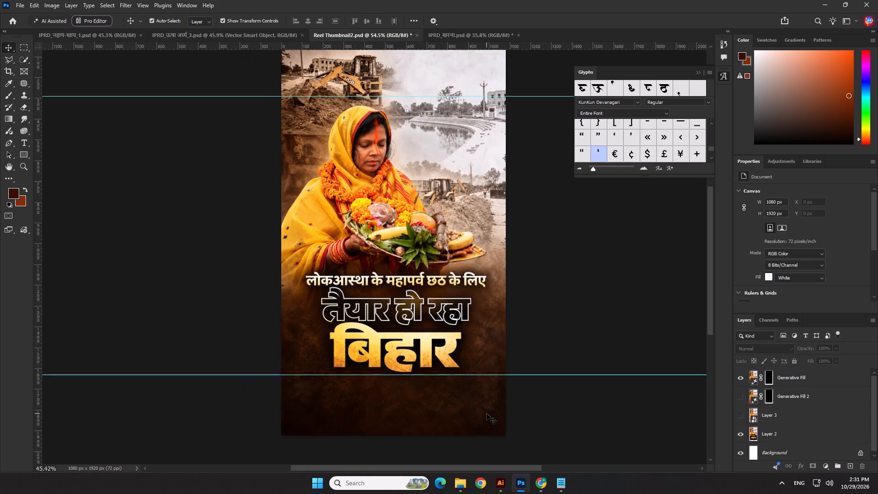
scroll(487, 413, "down", 3)
left_click(571, 432)
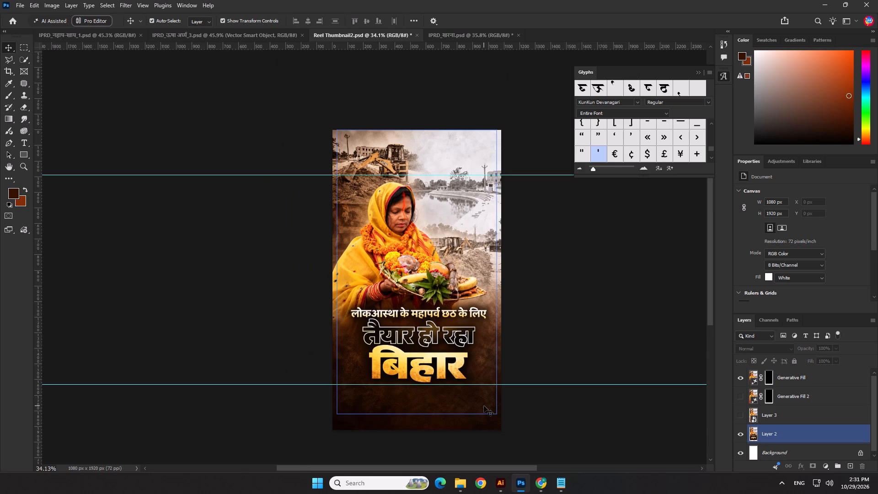
left_click(604, 291)
scroll(411, 308, "down", 1)
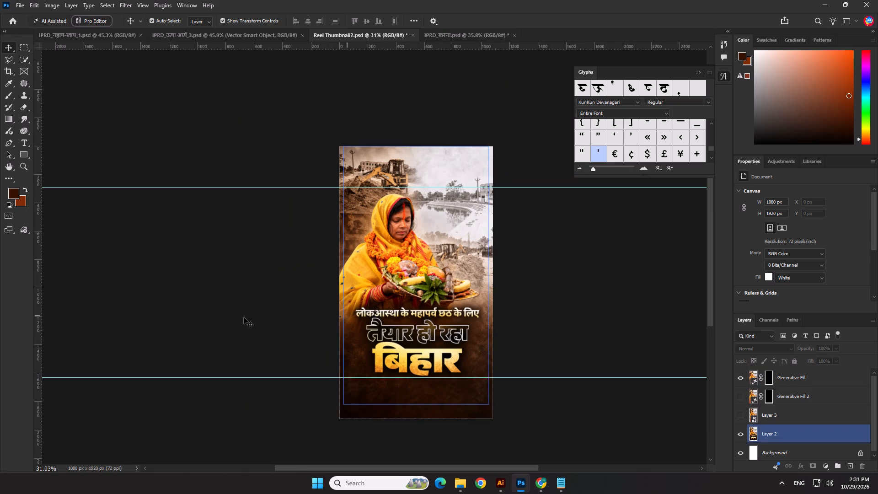
left_click(164, 319)
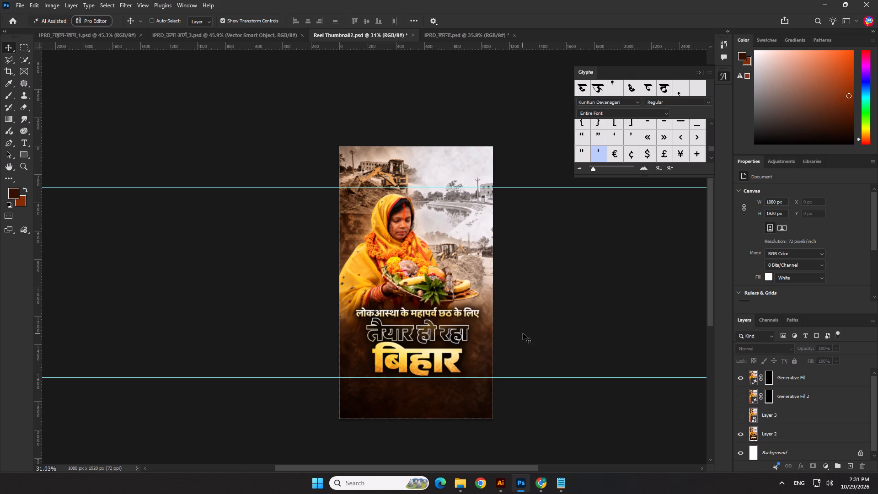
Save the reel thumbnail document.
key("ctrl+s")
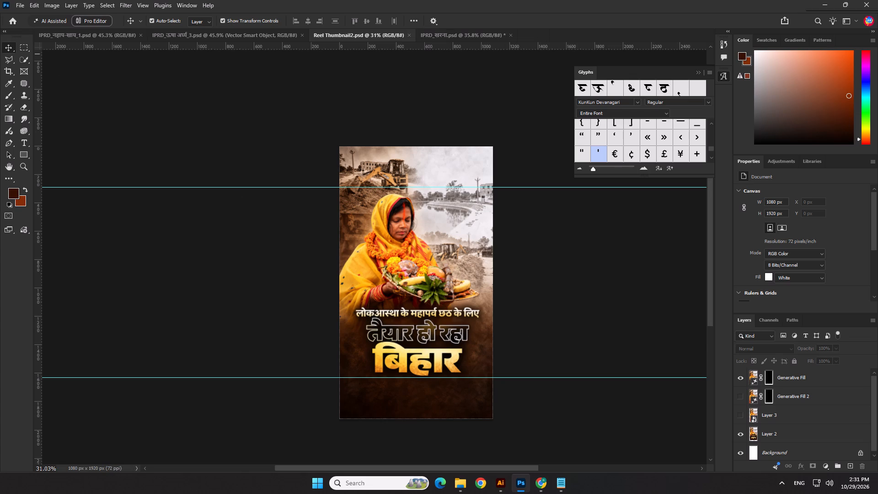
Save a PNG copy of the dark brown thumbnail in the 29.10.26 folder with the large file size option.
left_click(23, 10)
left_click(53, 128)
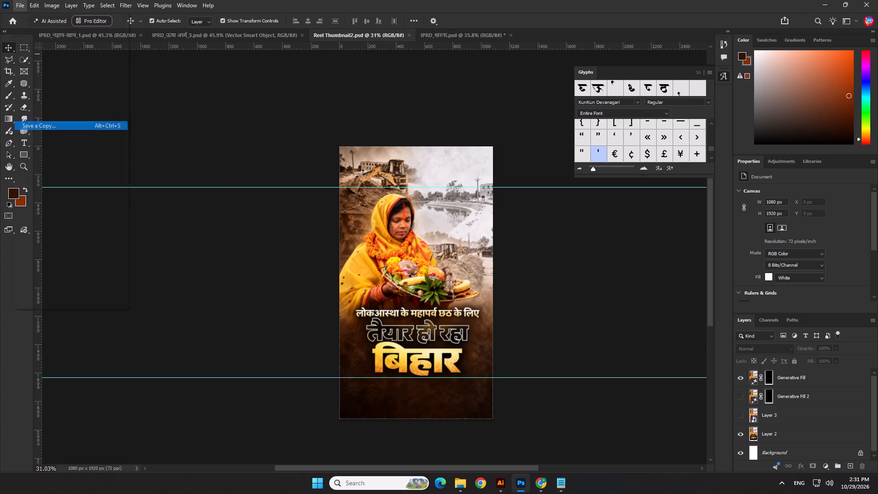
left_click(103, 396)
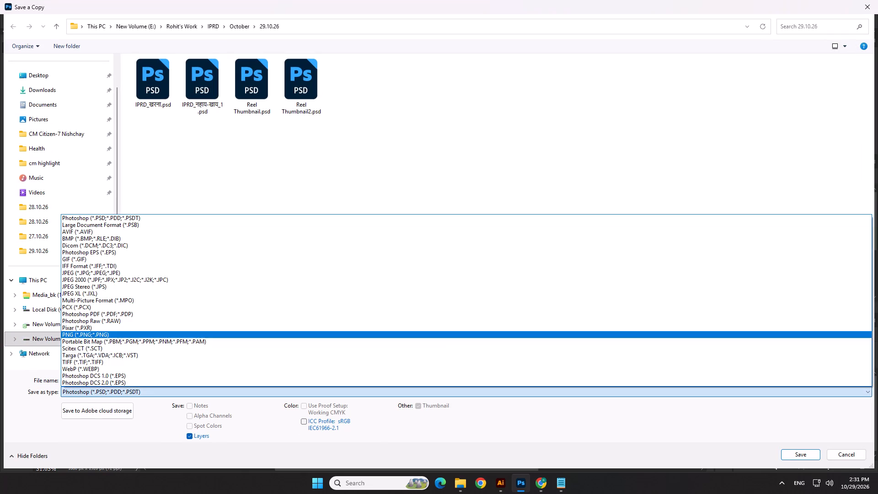
left_click(97, 337)
left_click(798, 458)
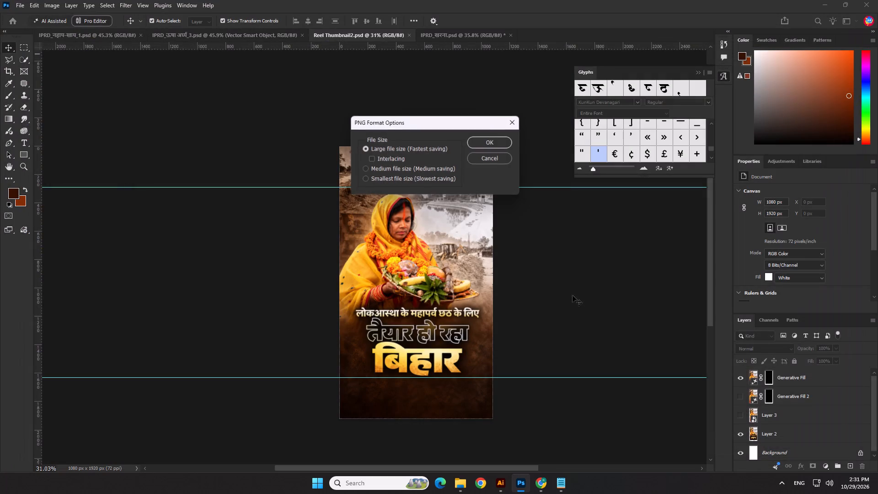
left_click(492, 139)
Switch to the Chrome window showing the orange thumbnail image in ChatGPT.
left_click(545, 491)
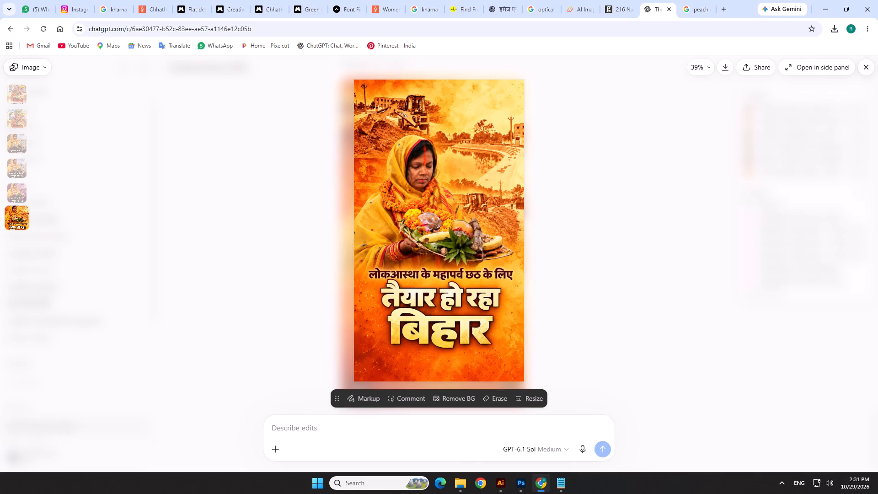
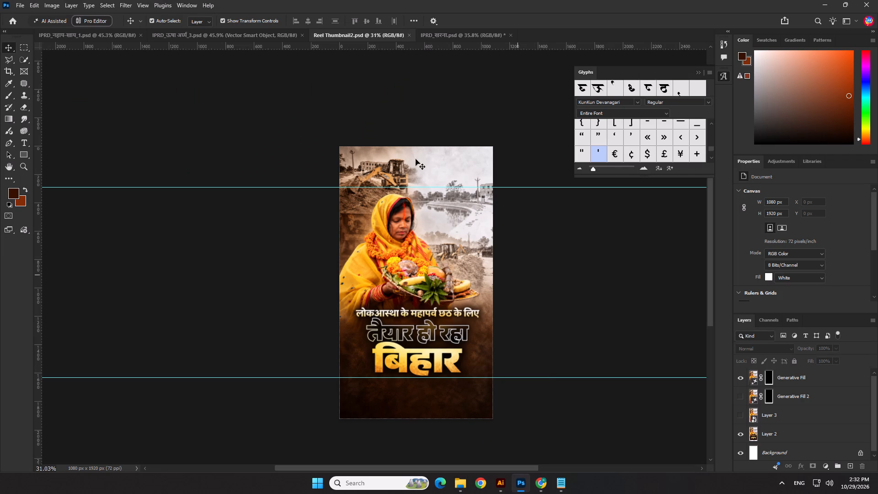
Save the reel thumbnail document.
key("ctrl+s")
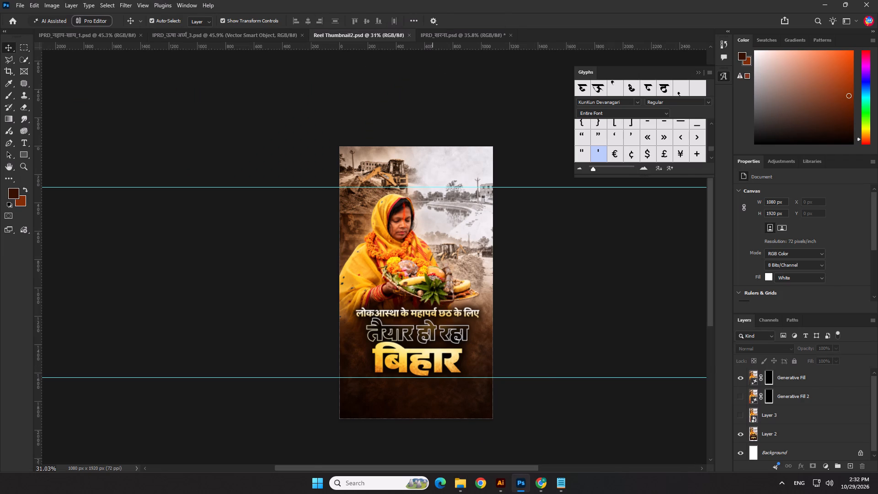
Switch to Chrome and look through the Shutterstock Chhath photo and Google image results for Kharna reference pictures.
left_click(434, 38)
left_click(445, 190)
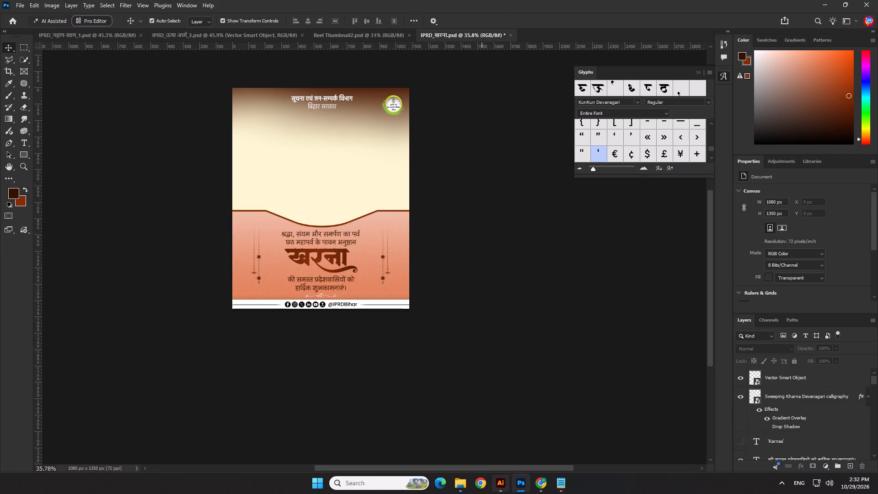
left_click(545, 485)
left_click(205, 0)
left_click(161, 0)
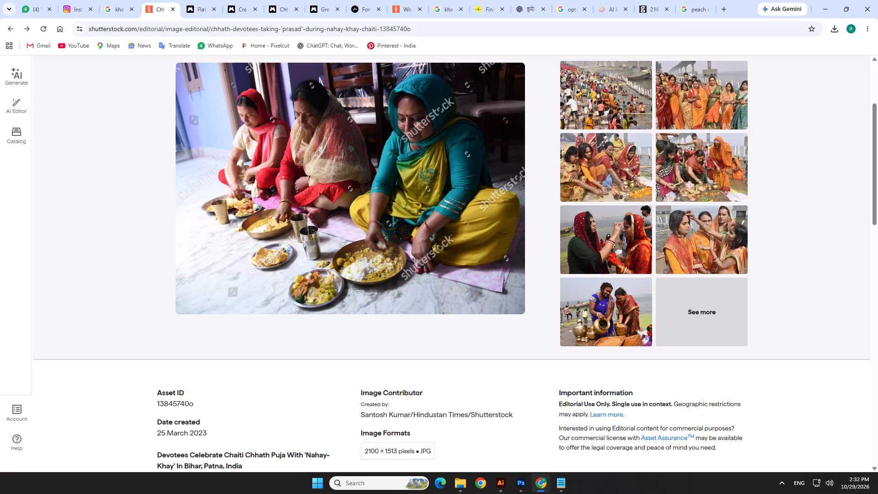
left_click(112, 0)
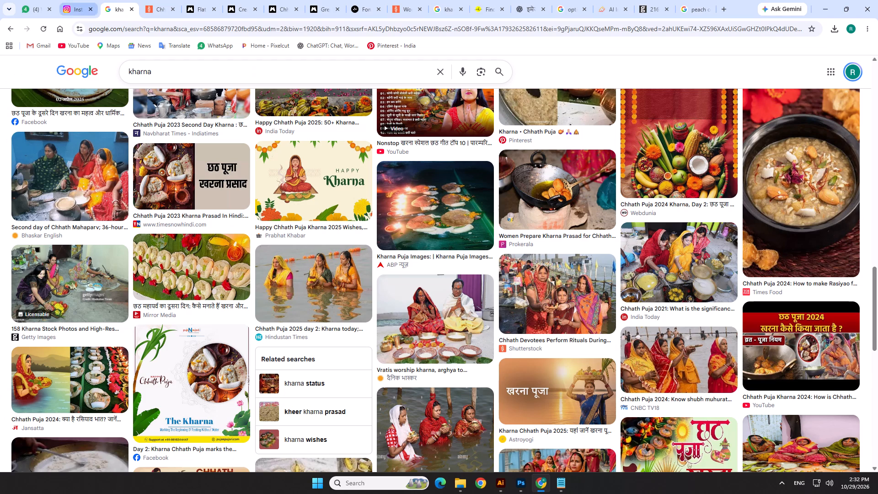
scroll(180, 177, "up", 2)
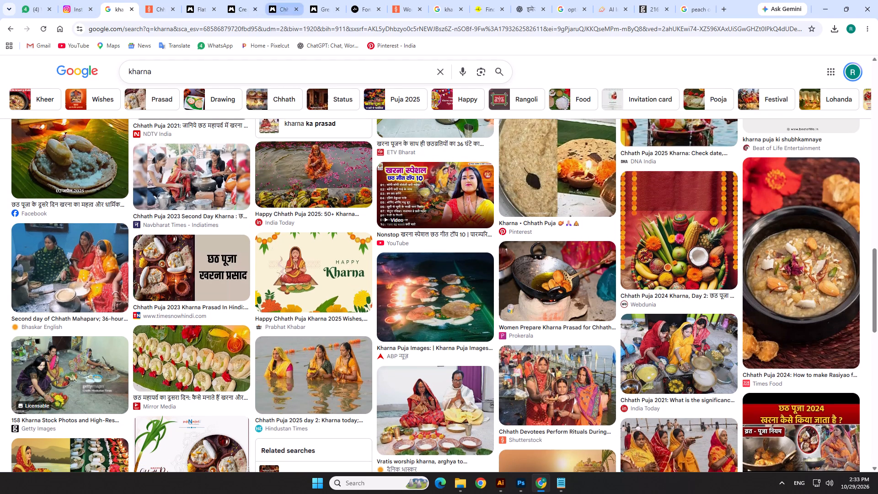
Search Shutterstock photos for "kharna" and browse the results for a usable picture.
left_click(398, 0)
left_click(310, 139)
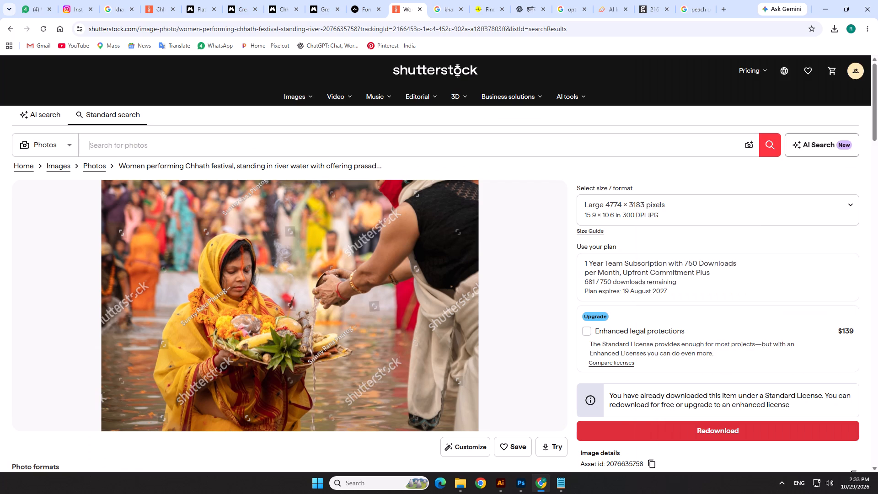
type("kharna")
key("Return")
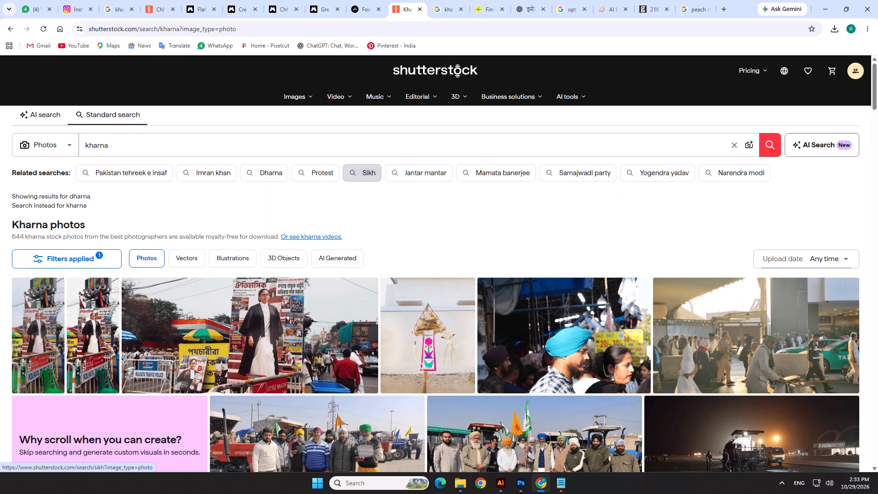
scroll(343, 258, "down", 13)
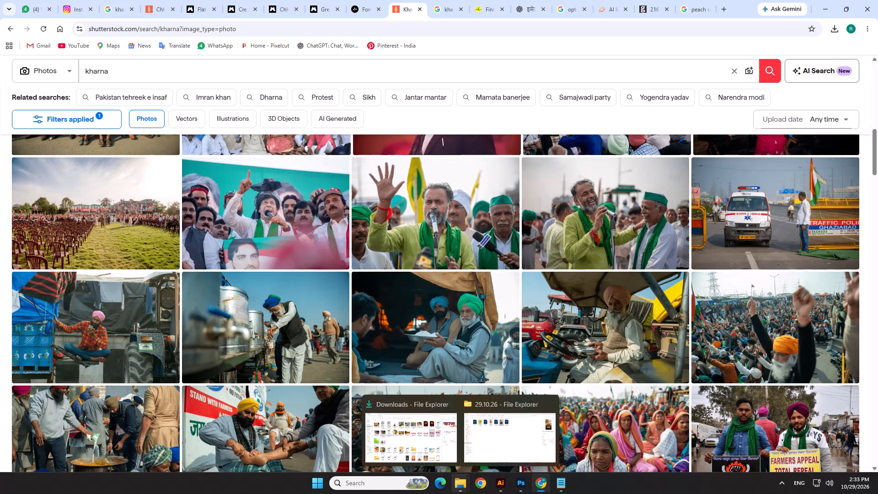
left_click(460, 483)
left_click(539, 483)
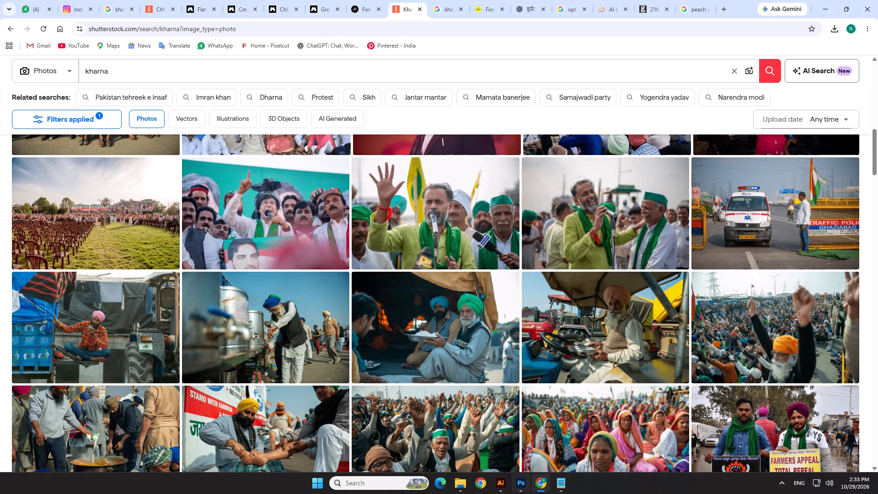
Return to Photoshop and copy the round orange petal frame behind the thali in the IPRD_नहाय-खाय_1 poster.
left_click(515, 485)
left_click(463, 249)
scroll(348, 179, "up", 1)
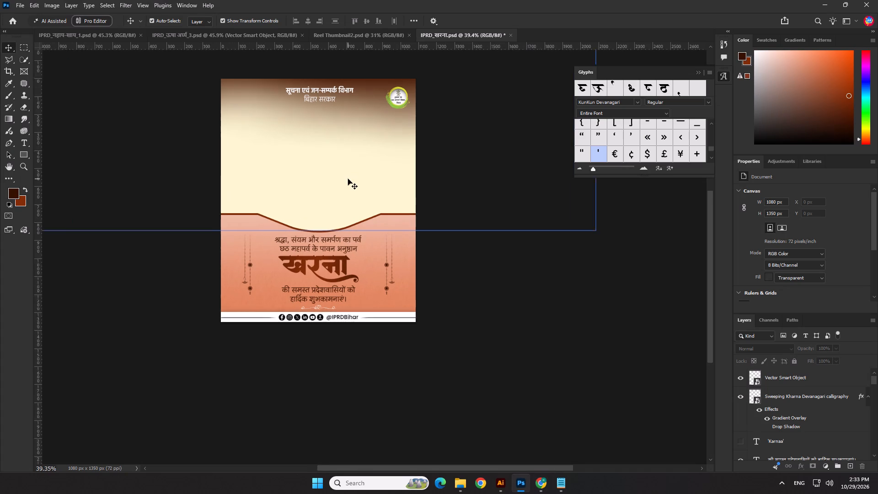
scroll(348, 179, "up", 2)
left_click(344, 43)
left_click(345, 37)
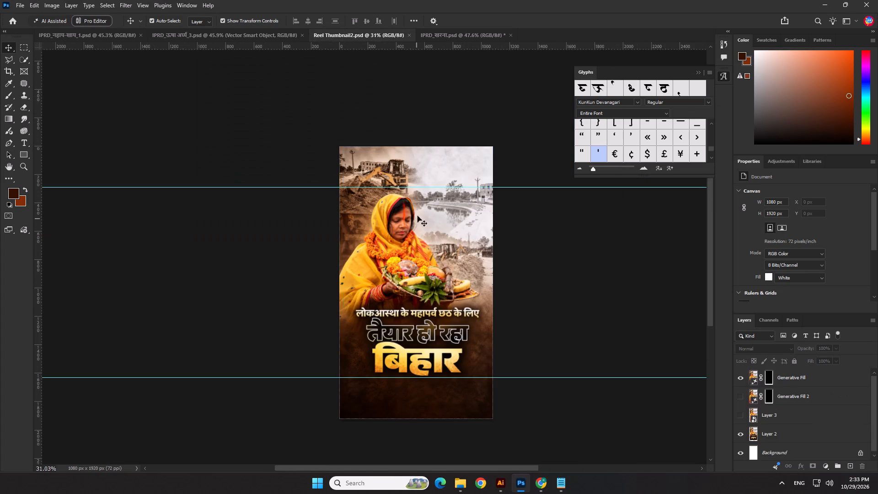
left_click(270, 32)
left_click(94, 38)
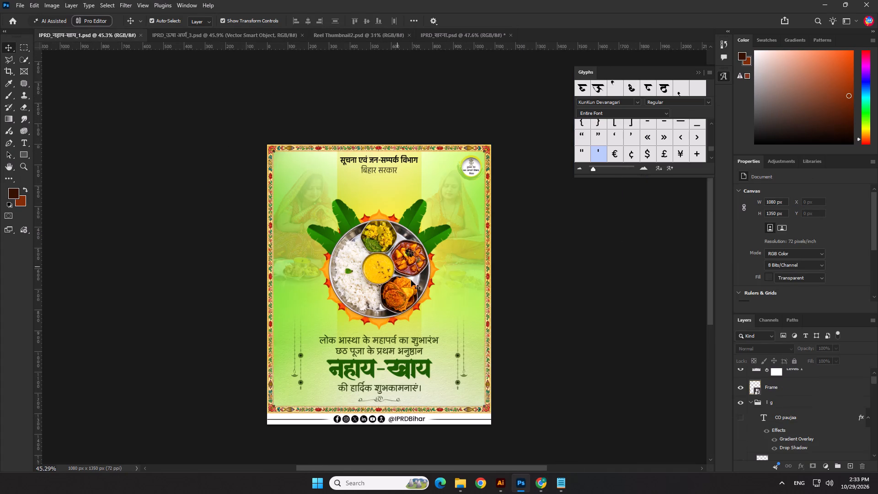
scroll(418, 284, "up", 2)
left_click(434, 283)
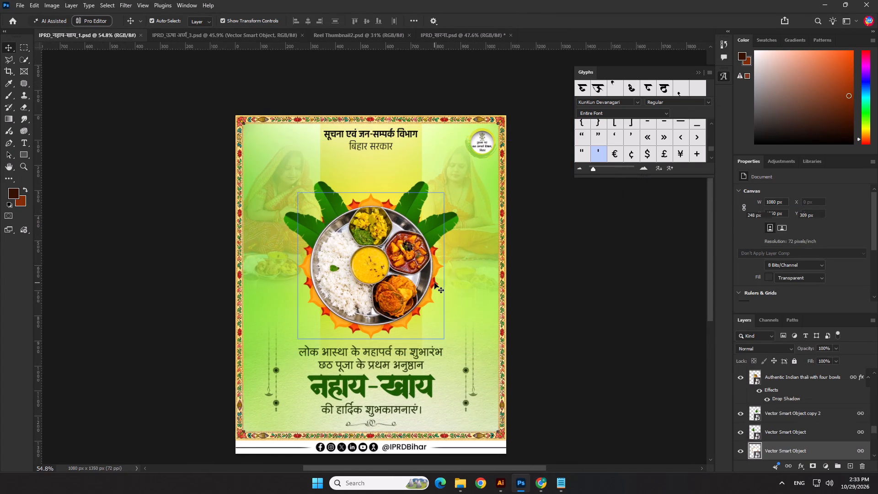
key("ctrl+c")
key("ctrl+c")
Paste the petal frame into the Kharna poster and place it horizontally centred in the cream area, at about Y 207 px.
left_click(474, 33)
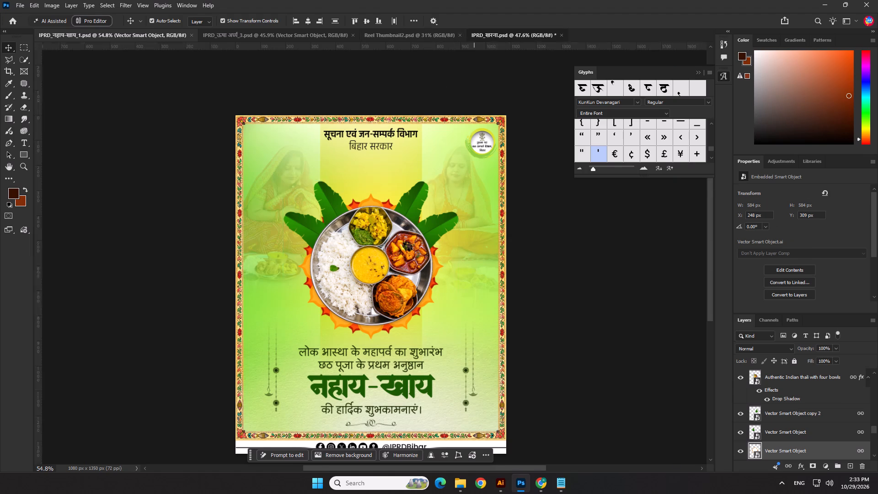
key("ctrl+v")
left_click_drag(317, 207, 321, 166)
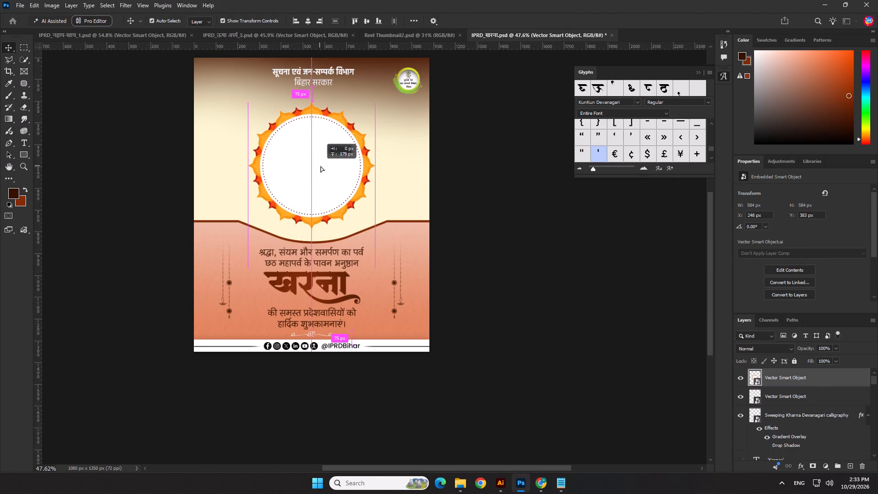
left_click_drag(321, 166, 321, 168)
left_click(544, 251)
Hide the dark brown Color Fill 2 gradient layer behind the department heading at the top of the poster.
scroll(544, 274, "down", 4)
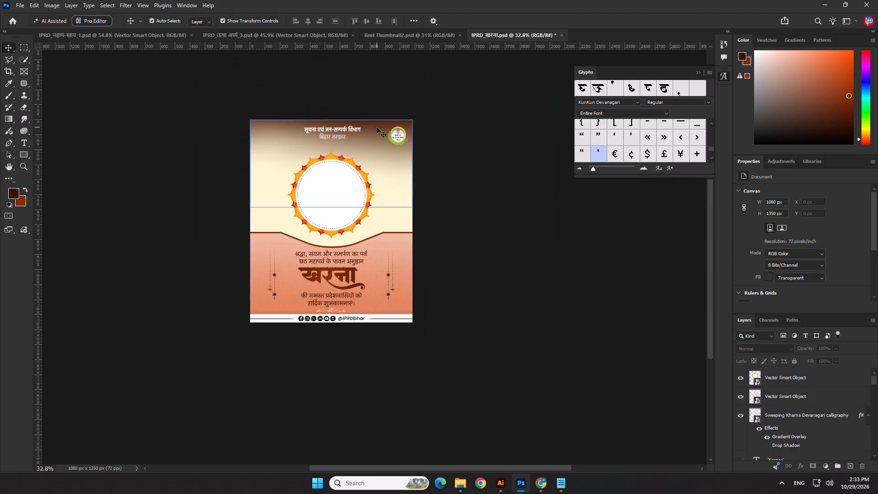
left_click(377, 127)
left_click(739, 450)
left_click(581, 349)
Move the petal frame straight up by about 32 px, keeping it horizontally centred.
scroll(342, 144, "up", 2)
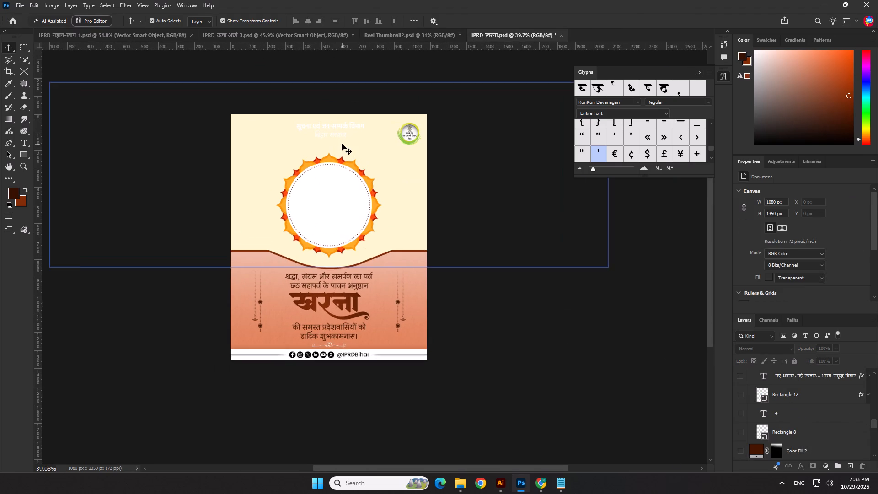
left_click(348, 194)
left_click(514, 213)
scroll(349, 144, "up", 1)
left_click(345, 200)
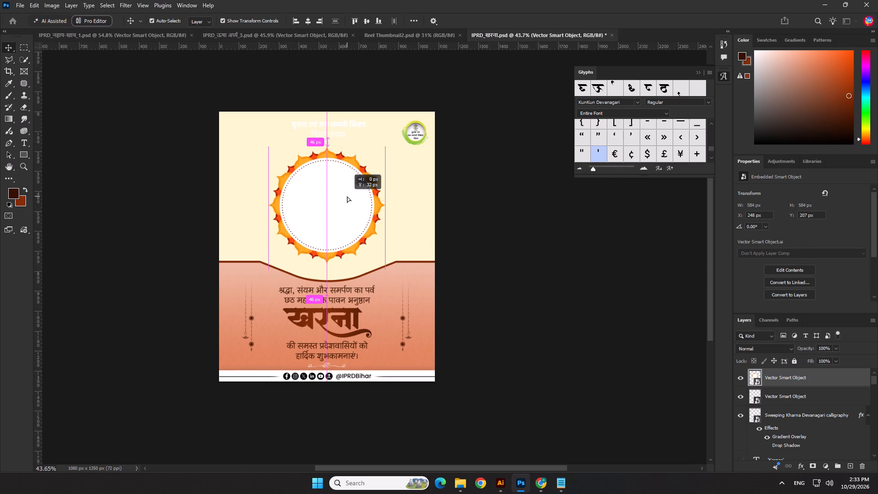
key("Return")
left_click(506, 269)
Open the petal frame's smart object contents in Illustrator and cut the white inner circle out of its group.
scroll(296, 168, "up", 5)
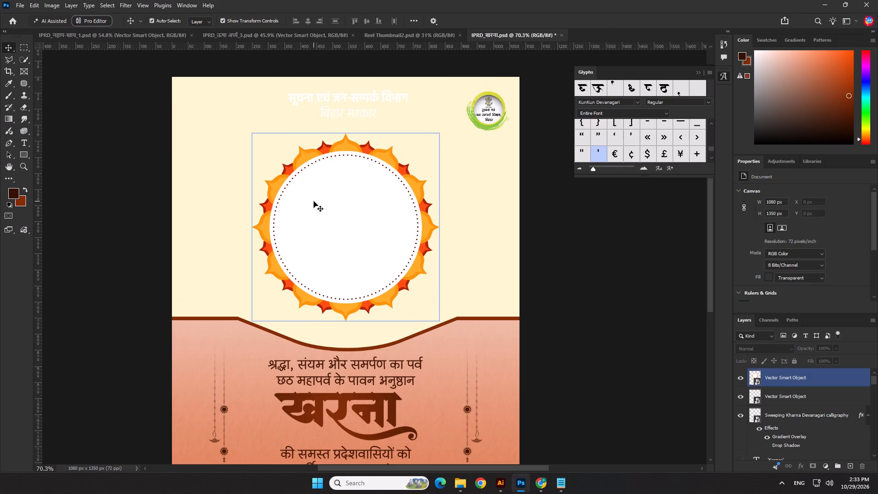
left_click(314, 201)
scroll(7, 118, "up", 2)
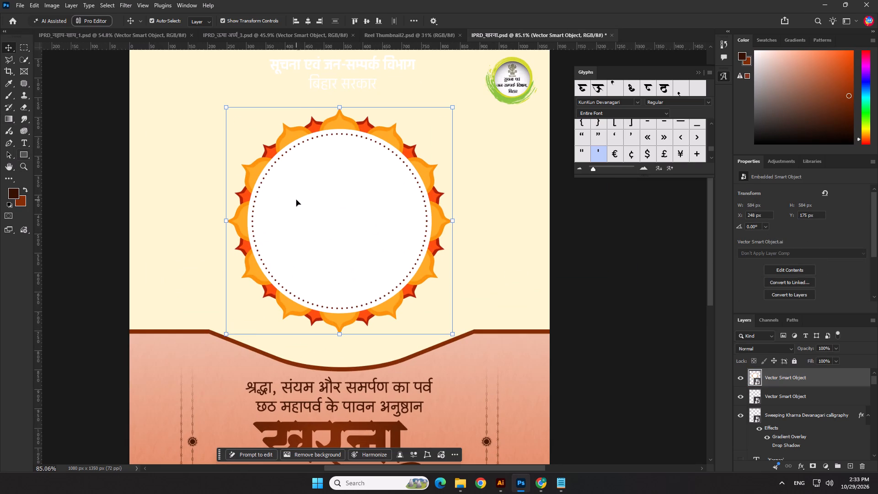
left_click(296, 200)
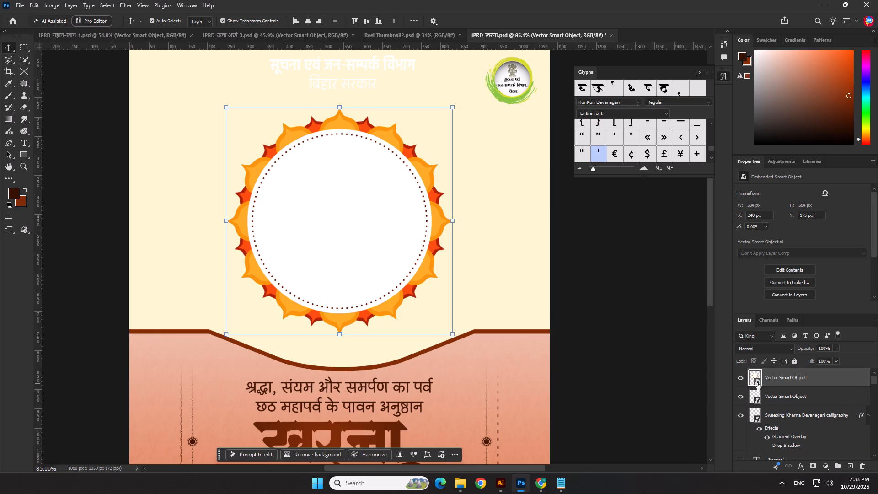
double_click(757, 383)
left_click(410, 274)
scroll(410, 274, "down", 3)
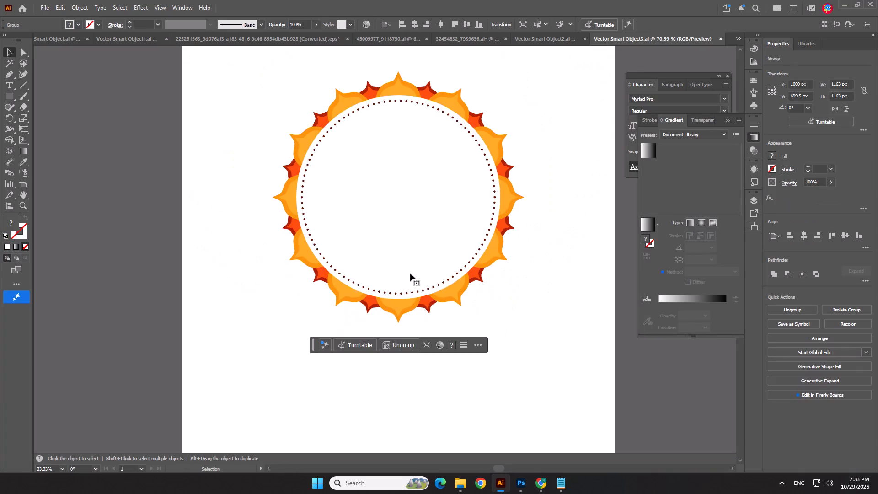
double_click(409, 267)
left_click(411, 263)
double_click(412, 259)
left_click(413, 253)
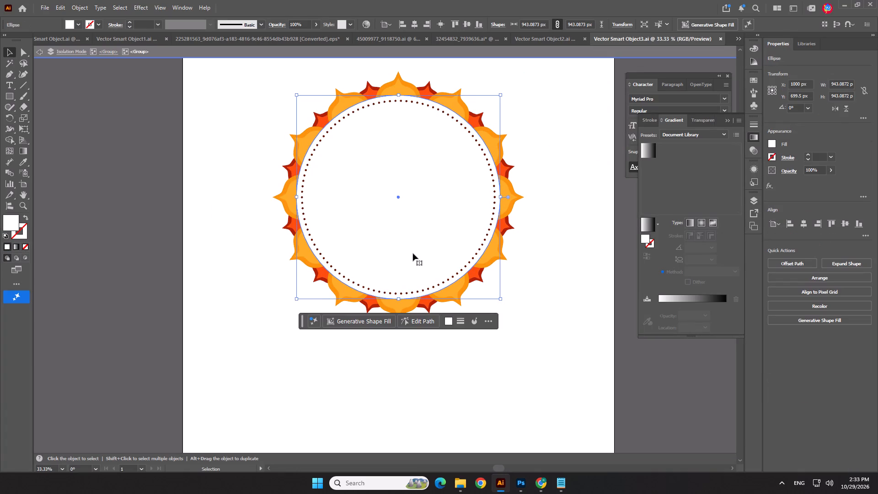
key("ctrl+x")
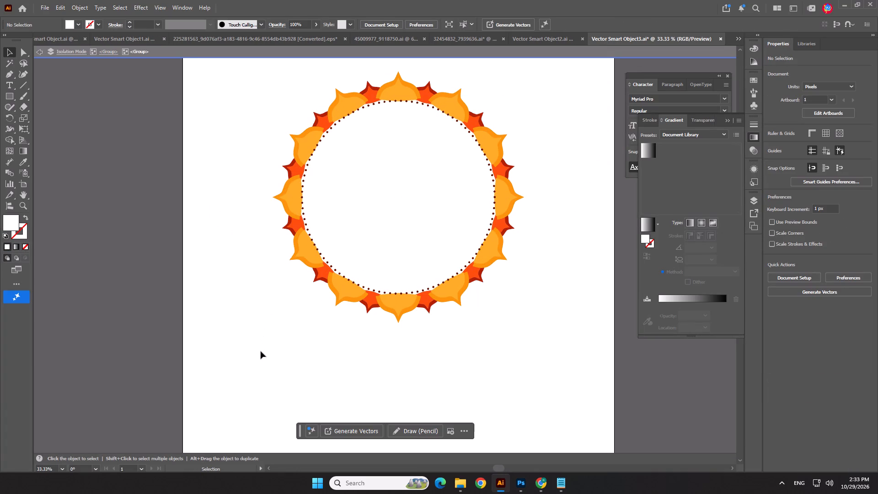
double_click(261, 351)
key("ctrl+x")
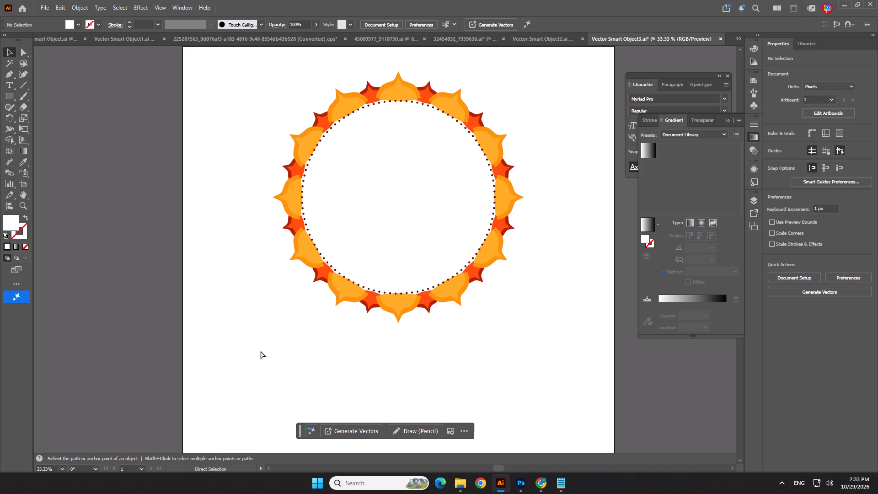
Save the edited petal frame contents so the Kharna poster's smart object updates.
key("ctrl+s")
key("ctrl+s")
key("ctrl+s")
Paste the cut white circle into the Kharna poster as a Smart Object.
key("alt+Tab")
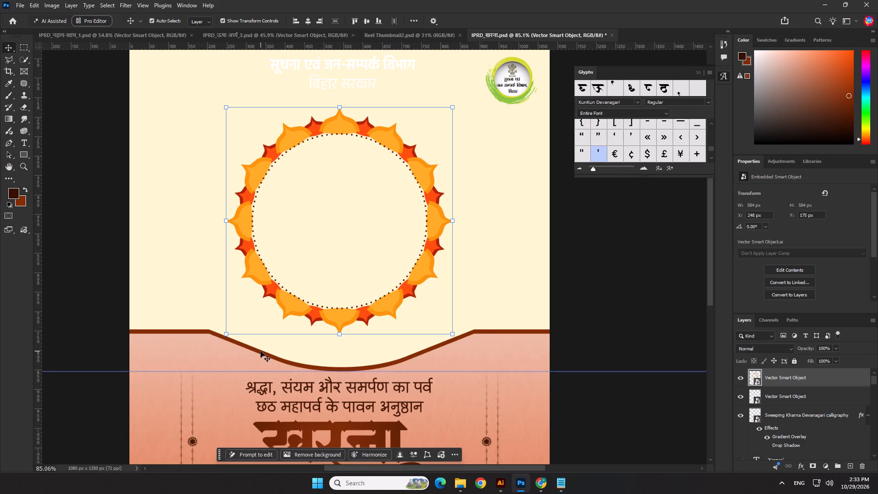
key("ctrl+v")
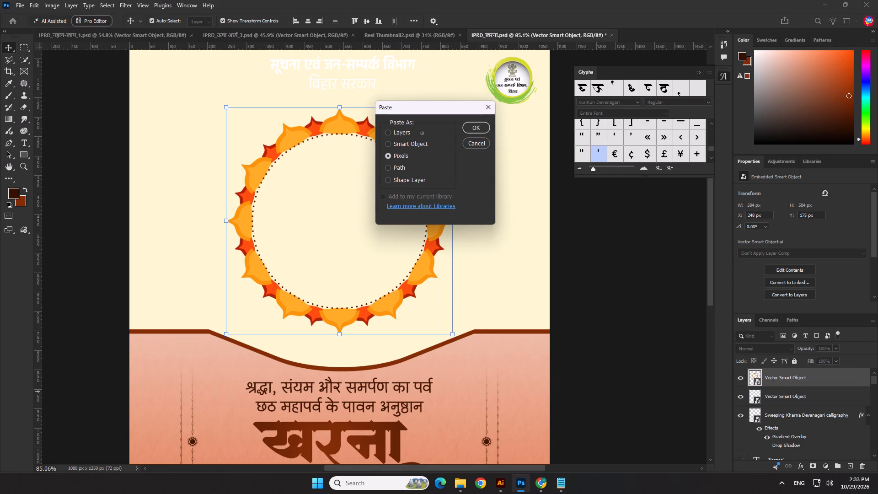
left_click(415, 143)
left_click(467, 128)
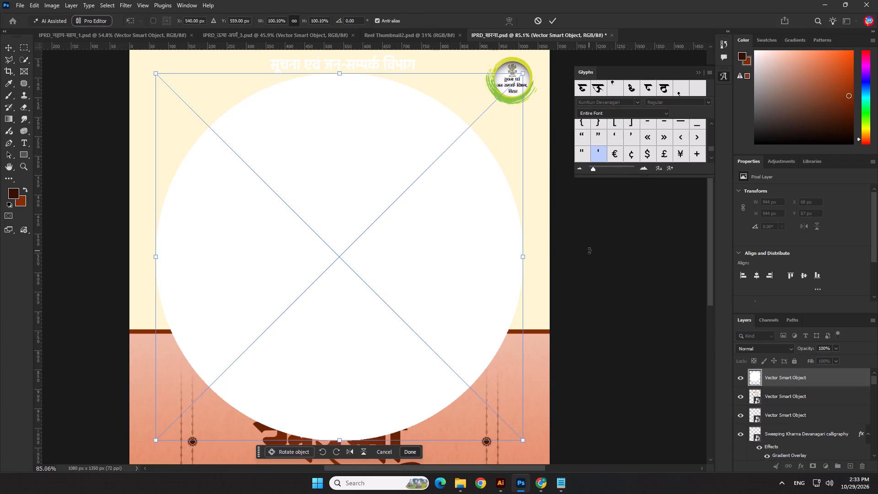
left_click(765, 382)
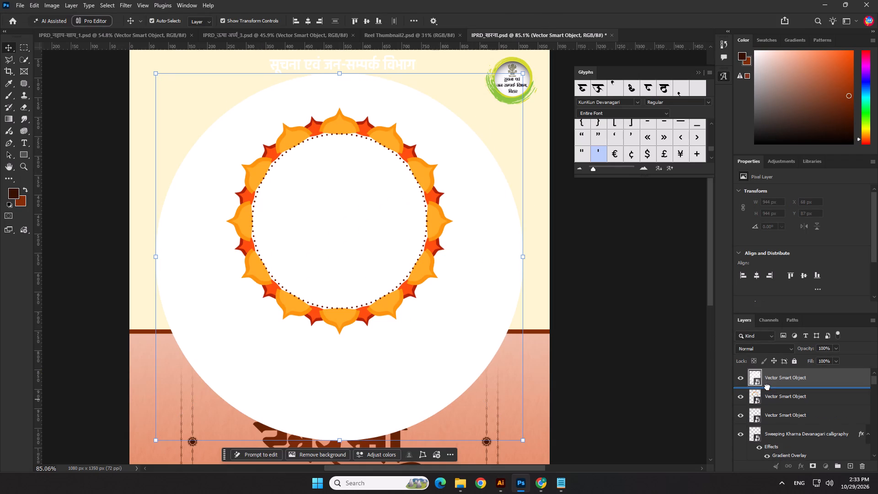
Scale the white circle to about 461 px, fit it inside the petal frame, and centre it horizontally.
scroll(403, 164, "down", 4)
left_click_drag(360, 103, 361, 226)
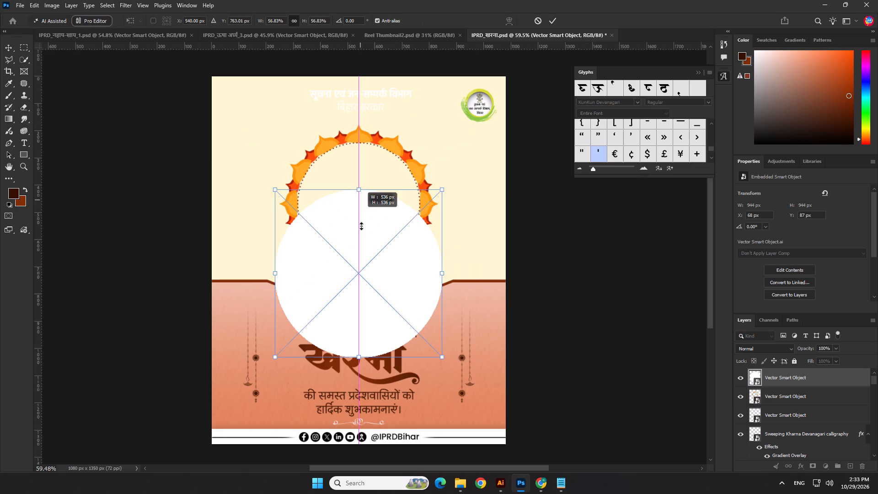
left_click_drag(361, 226, 364, 267)
left_click_drag(364, 295, 359, 172)
scroll(357, 196, "up", 2)
left_click_drag(361, 241, 361, 279)
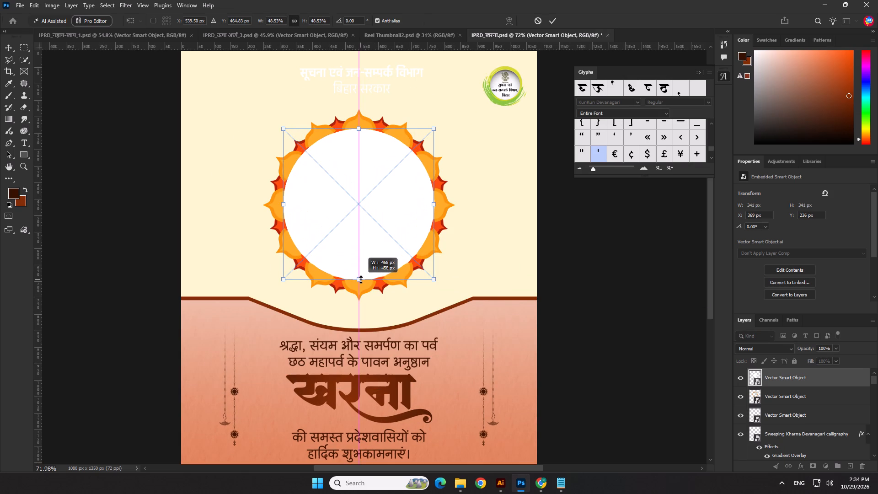
left_click_drag(361, 279, 359, 279)
left_click_drag(359, 279, 358, 280)
key("Return")
left_click(306, 18)
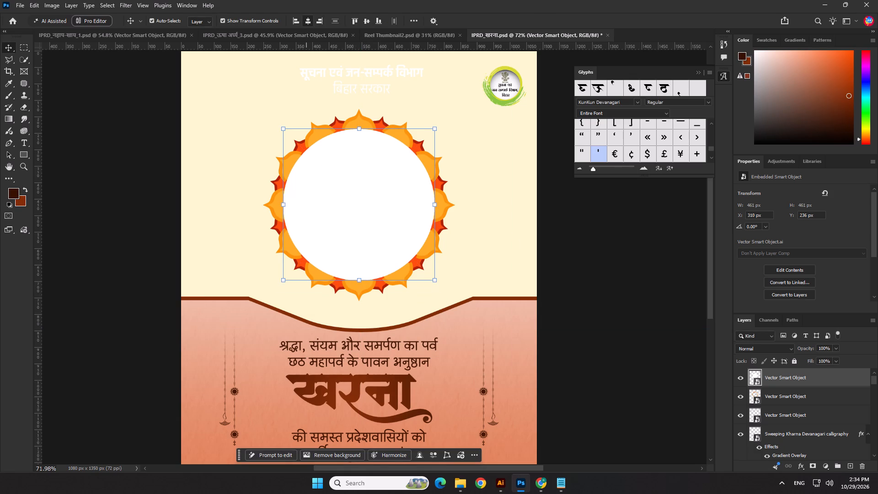
Select the orange petal frame layer and align it to the poster's horizontal centre.
left_click(456, 206)
left_click(449, 205)
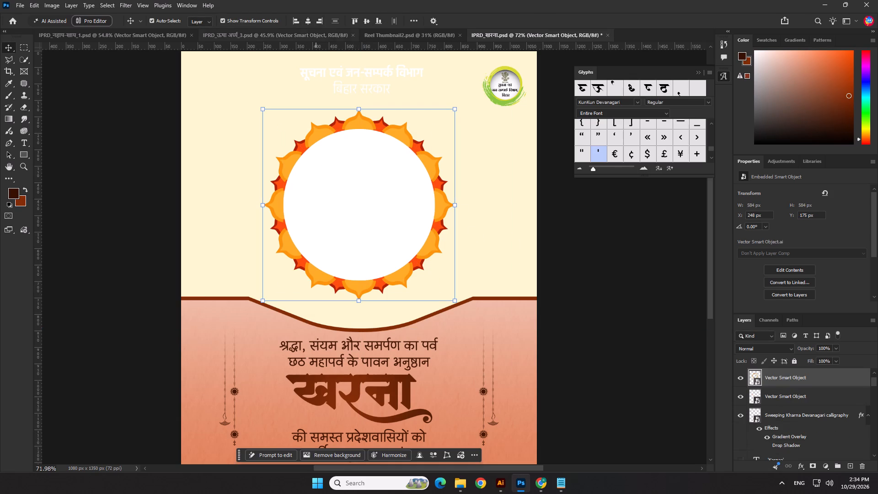
left_click(308, 25)
left_click(759, 385)
Open the petal frame smart object in Illustrator, cut the dotted ring out of its artwork and save the contents.
left_click(737, 392)
left_click(737, 392)
double_click(739, 380)
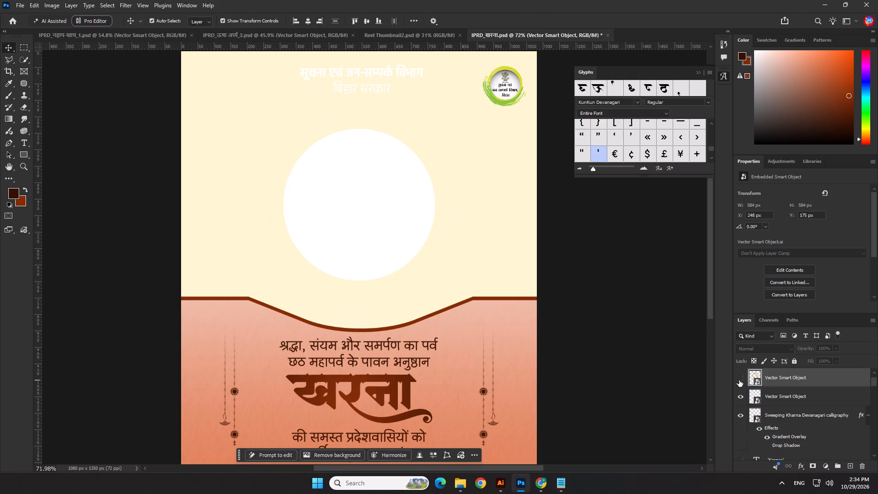
double_click(758, 382)
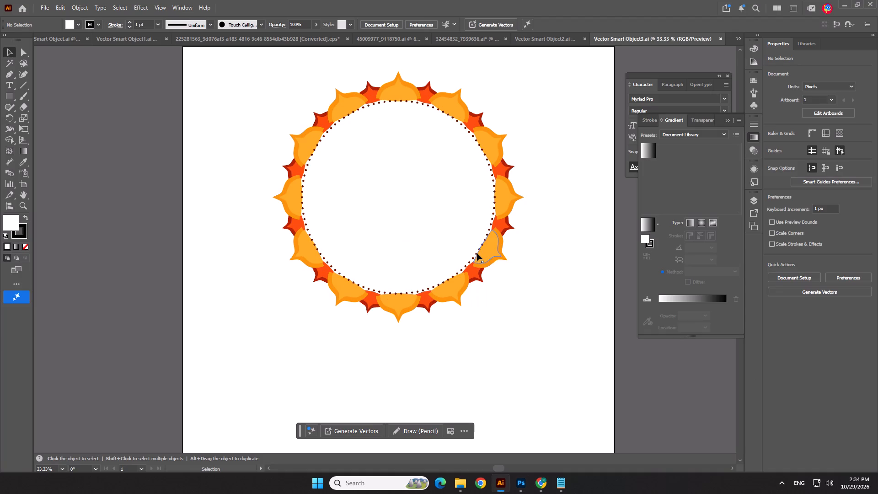
left_click(476, 253)
triple_click(476, 253)
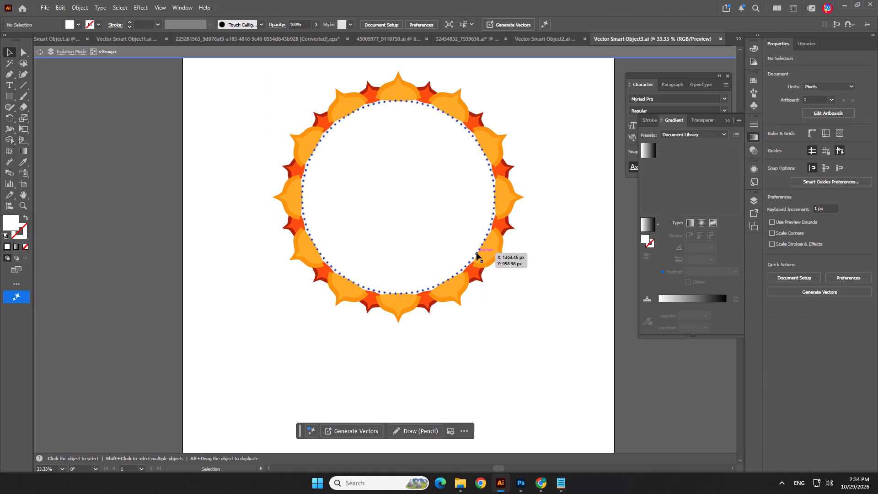
triple_click(476, 253)
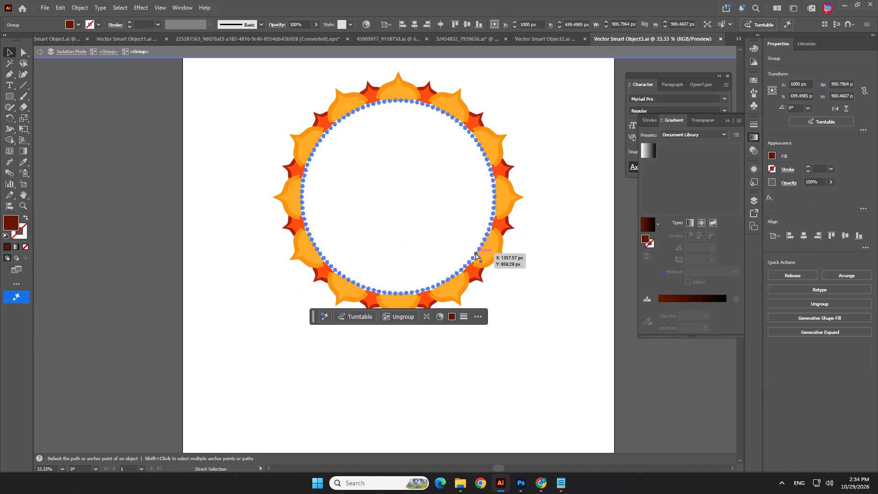
key("ctrl+x")
left_click(515, 349)
key("ctrl+s")
key("ctrl+s")
key("ctrl+s")
key("ctrl+s")
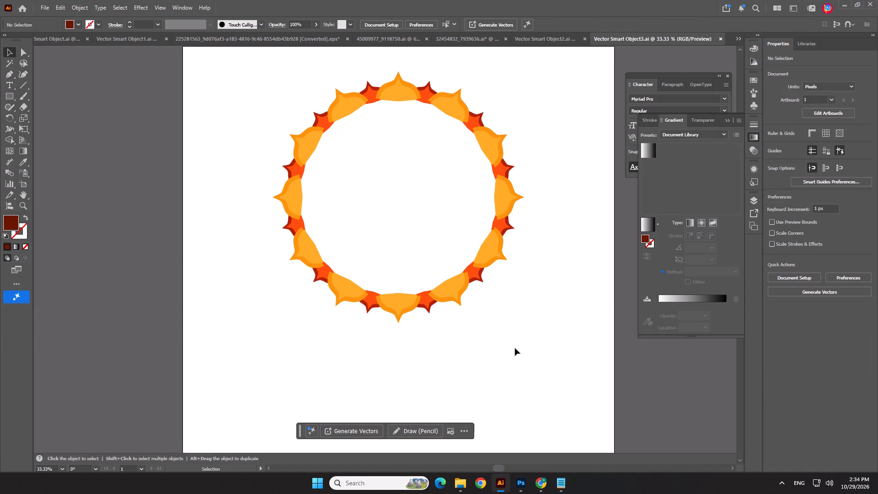
Switch back to the Kharna poster in Photoshop and paste the cut dotted ring as a Smart Object.
key("alt+Tab")
left_click(611, 253)
key("ctrl+v")
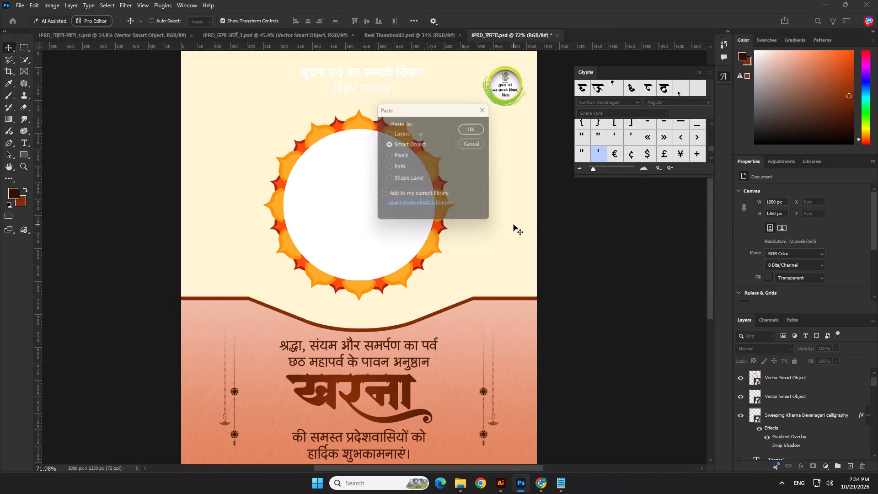
left_click(480, 128)
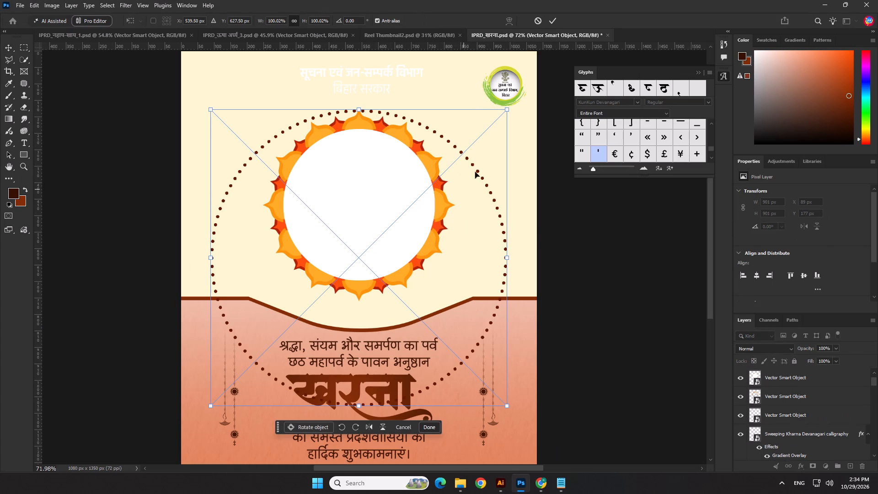
Scale the dotted ring to about 439 px, fit it inside the white circle and centre it horizontally.
left_click_drag(365, 107, 380, 279)
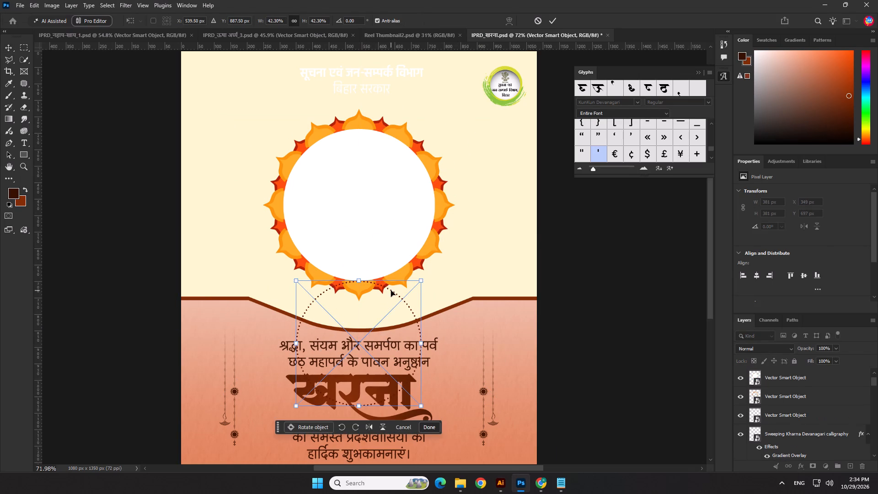
left_click_drag(391, 290, 390, 142)
scroll(362, 231, "up", 2)
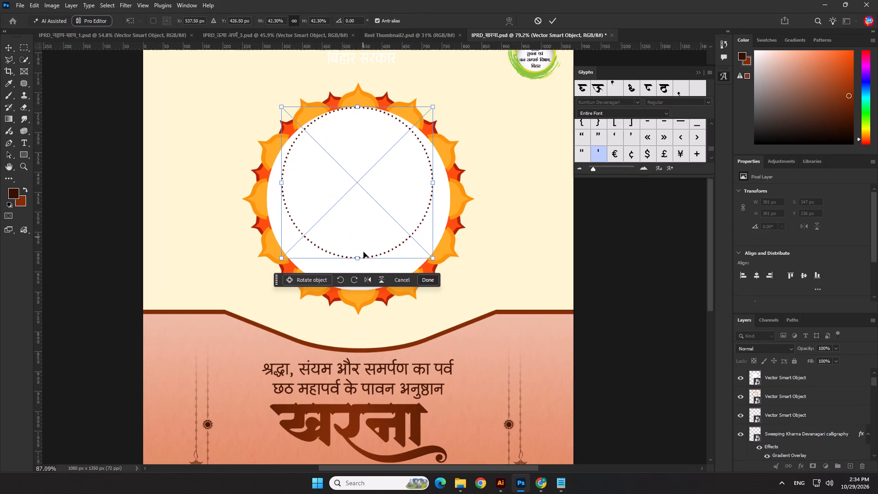
left_click_drag(361, 259, 369, 285)
key("Return")
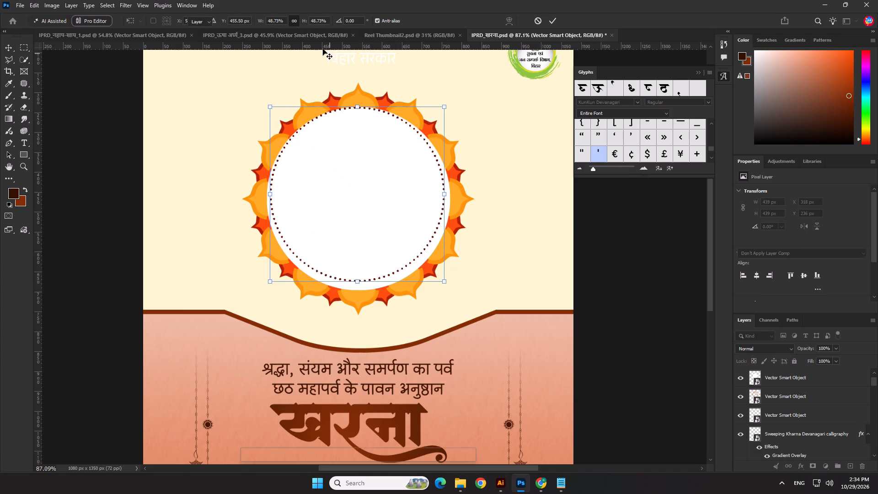
left_click(308, 23)
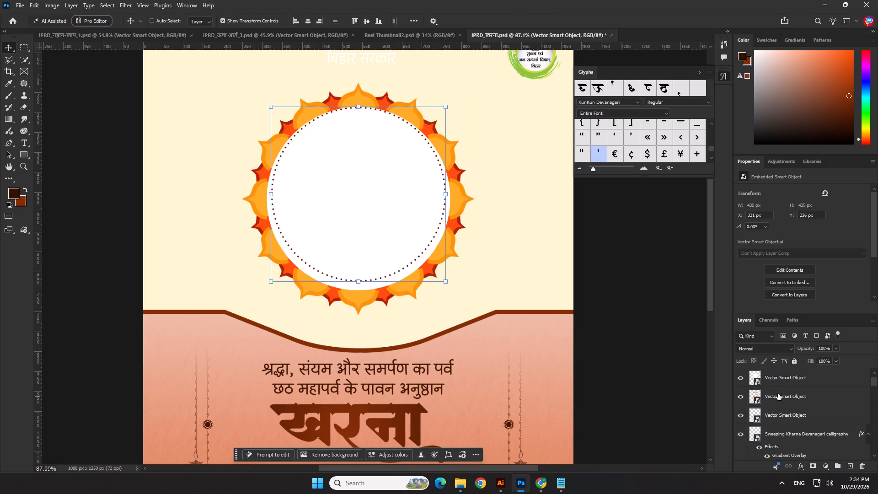
Align the dotted ring and the white circle on their vertical centres, with alignment relative to the selection.
left_click(778, 379, "ctrl")
left_click(366, 24)
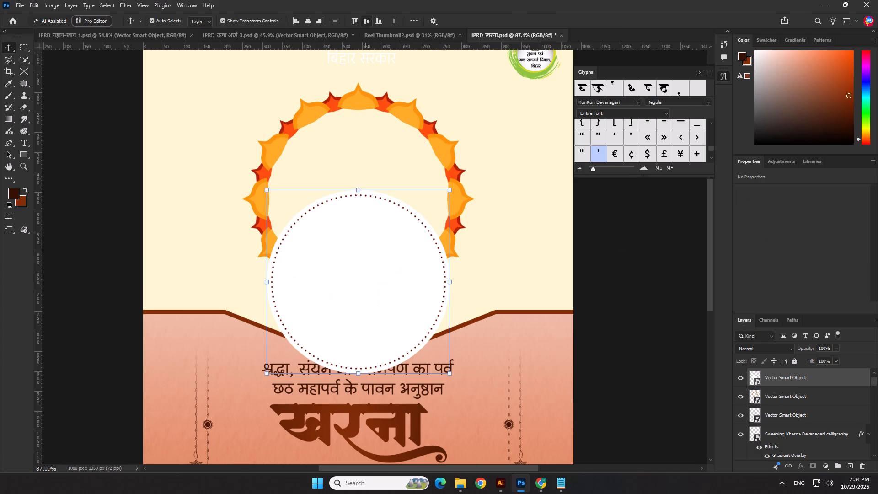
key("ctrl+z")
left_click(411, 18)
double_click(438, 108)
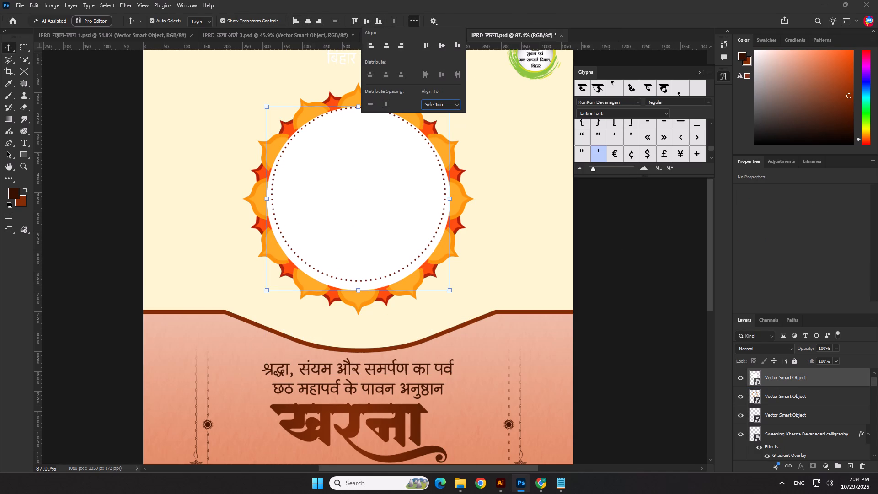
left_click(365, 22)
left_click(513, 225)
scroll(429, 245, "down", 3)
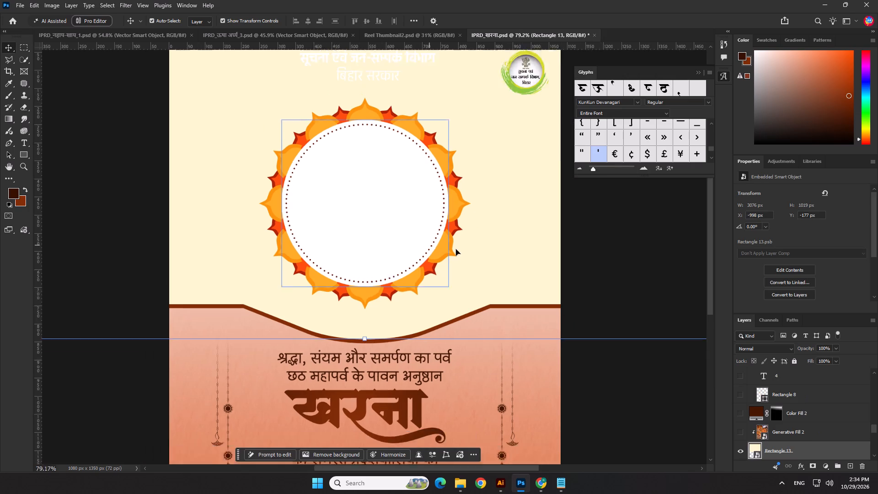
left_click(593, 251)
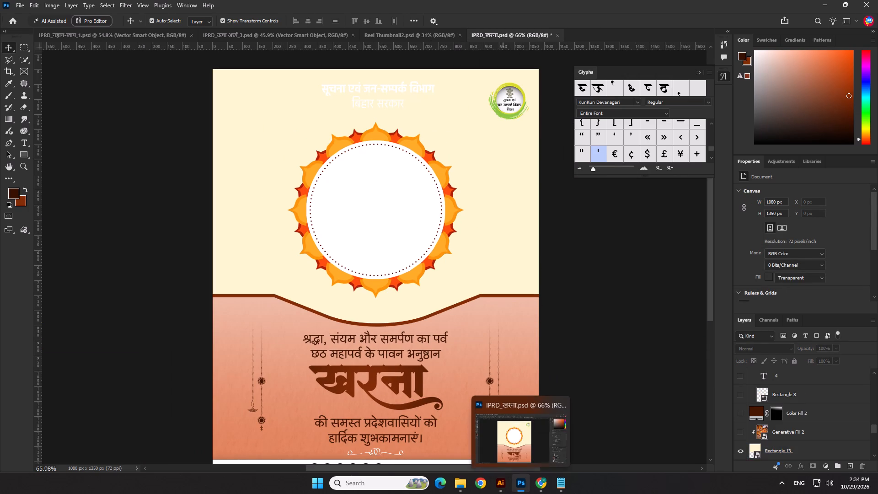
left_click(586, 270)
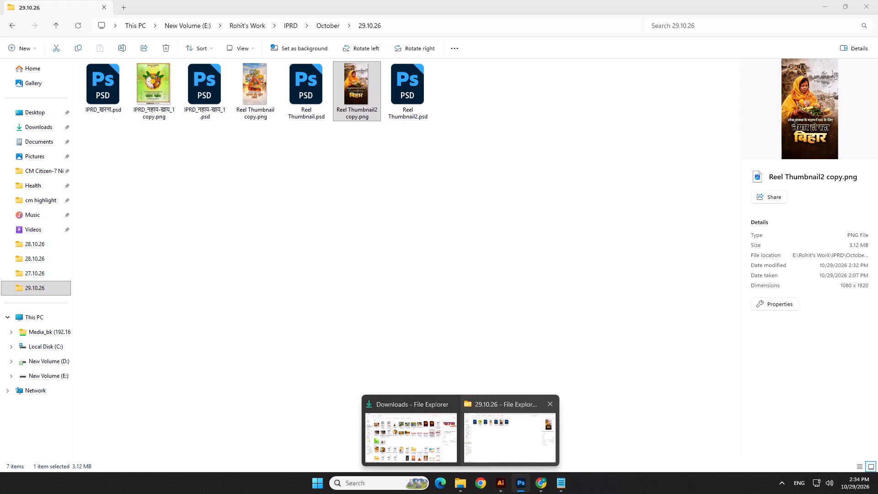
Switch to File Explorer and open the Downloads folder.
left_click(466, 478)
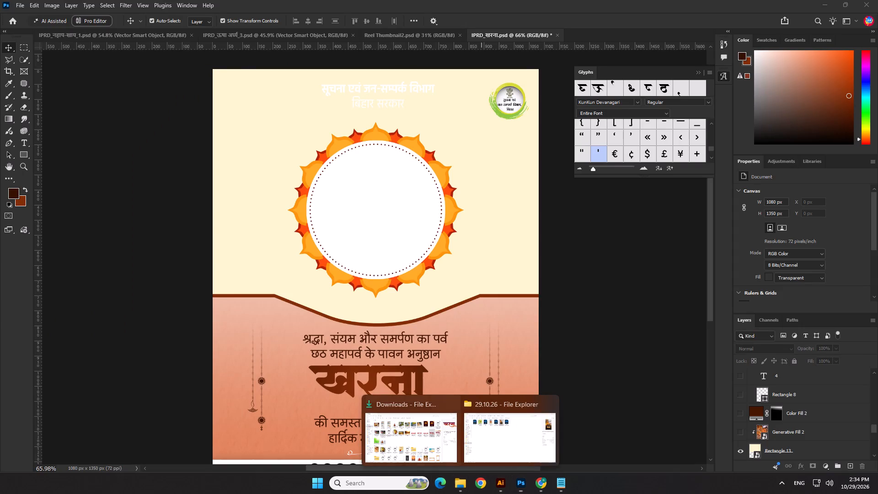
left_click(432, 443)
left_click(40, 126)
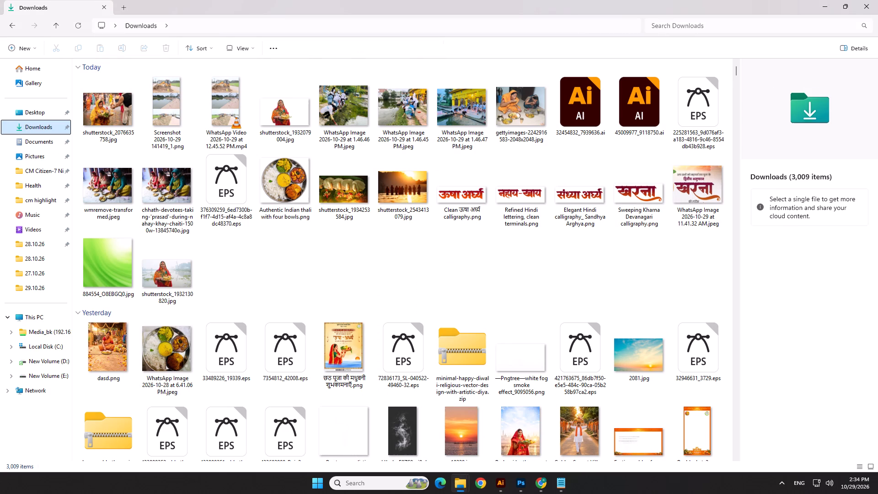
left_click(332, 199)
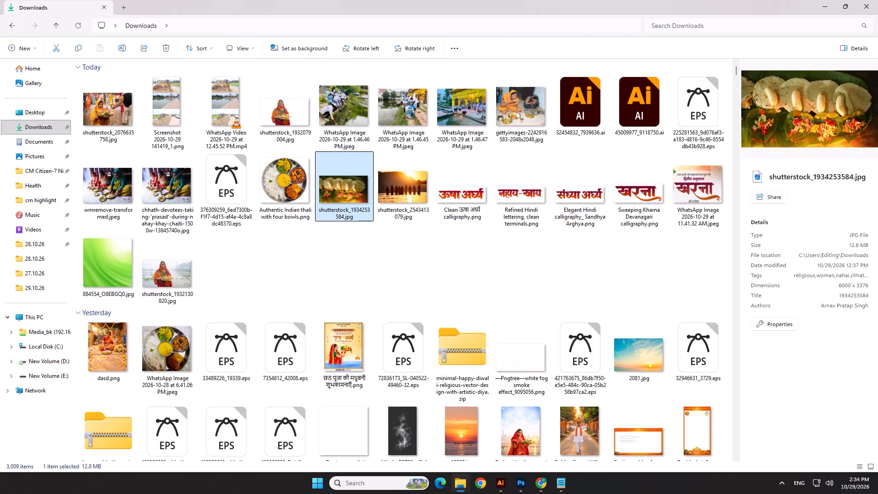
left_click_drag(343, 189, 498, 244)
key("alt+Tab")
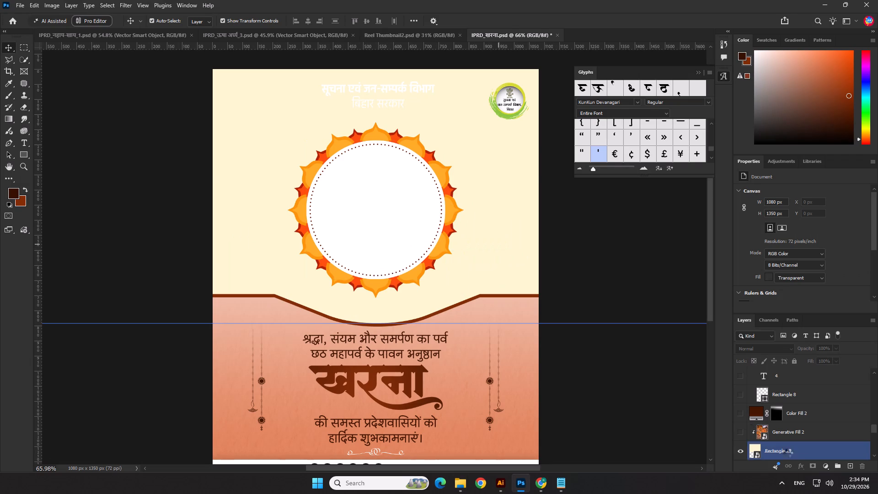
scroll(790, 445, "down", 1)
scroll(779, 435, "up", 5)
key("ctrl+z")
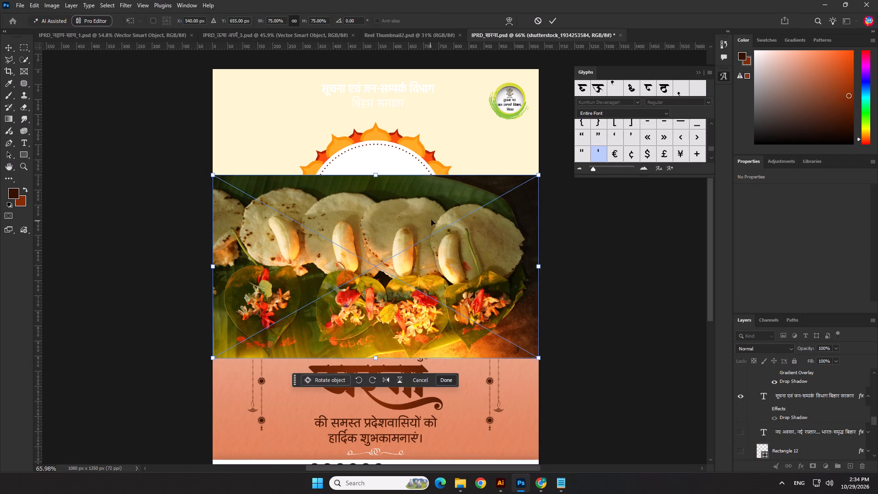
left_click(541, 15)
Place shutterstock_1934253584.jpg from Downloads directly above the cream Rectangle 13 background and clip it to that layer.
left_click(512, 151)
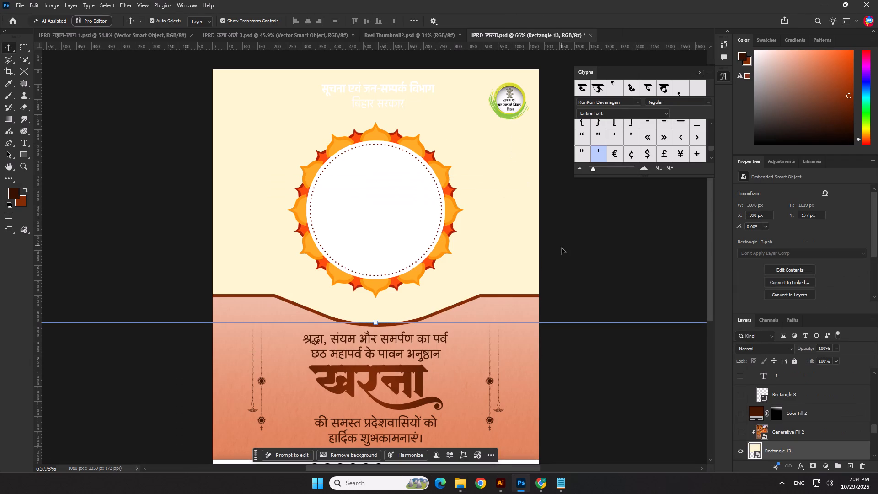
key("alt+Tab")
left_click_drag(326, 190, 427, 256)
key("alt+Tab")
scroll(790, 438, "down", 2)
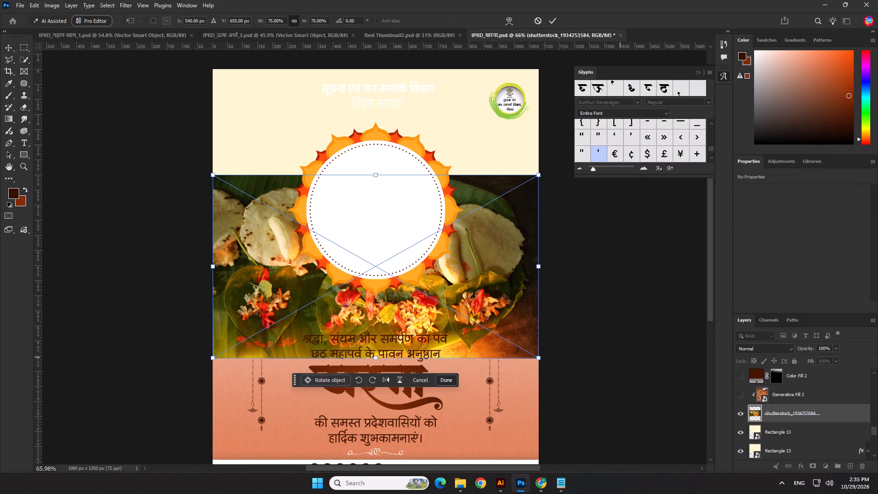
left_click(777, 424, "alt")
scroll(375, 209, "down", 2)
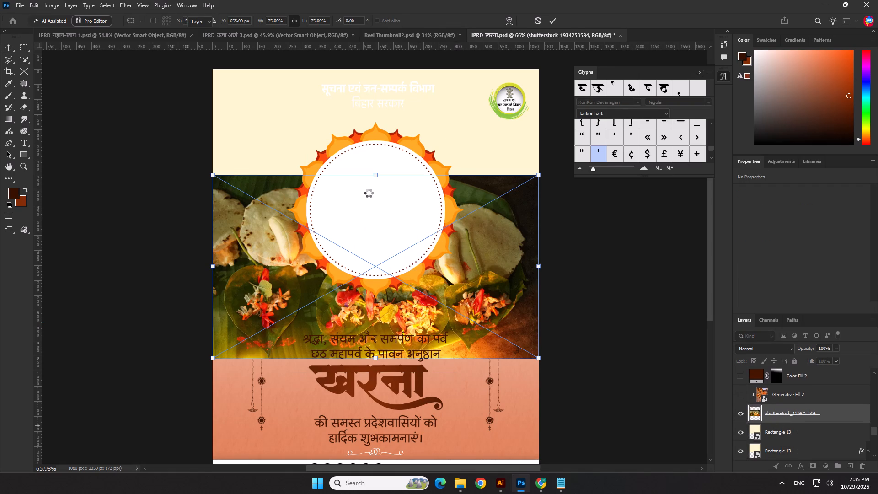
Scale the food photo to about 1533 × 863 px, centred with its top edge on the poster's top, covering the upper area.
left_click_drag(375, 177, 375, 157)
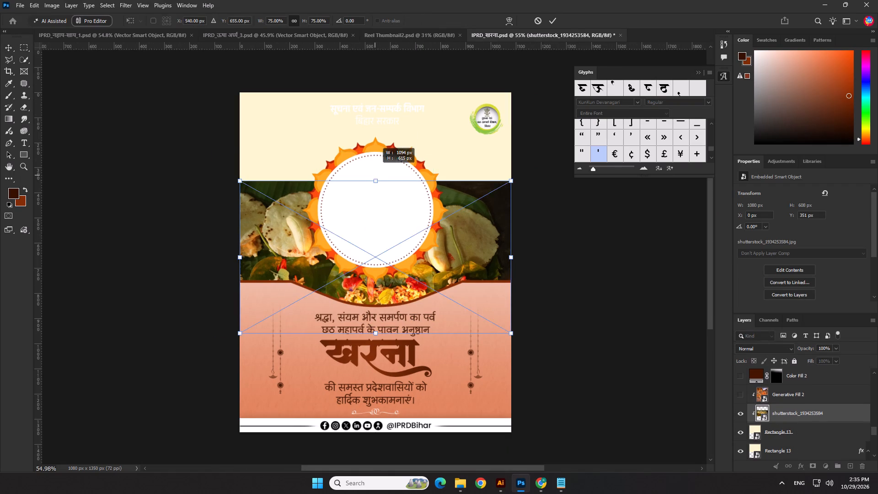
left_click_drag(375, 157, 378, 131)
left_click_drag(468, 181, 465, 139)
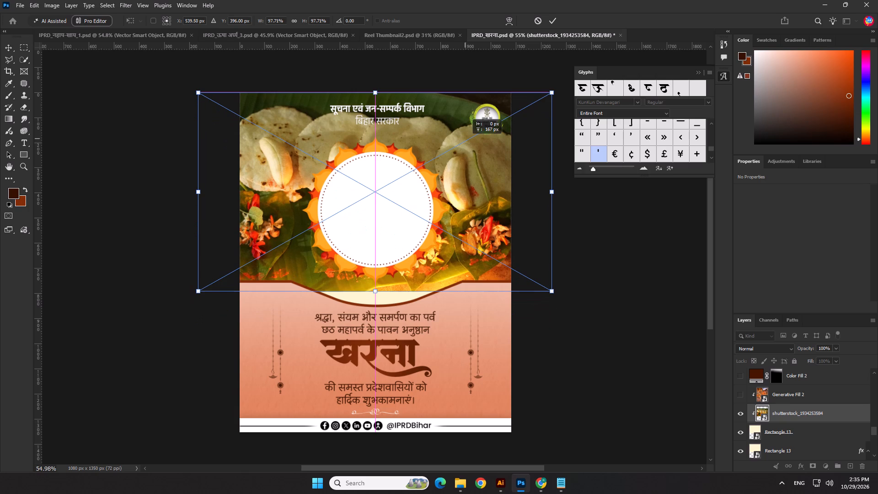
left_click_drag(465, 139, 466, 156)
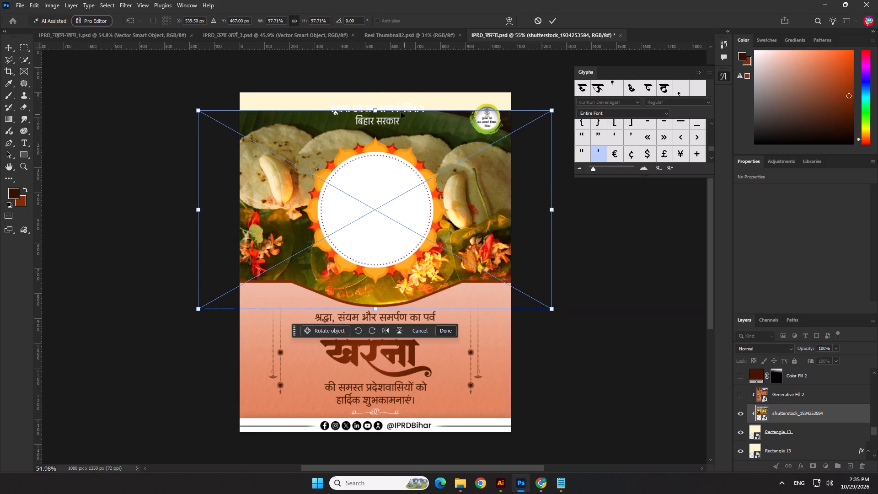
left_click_drag(377, 108, 377, 94)
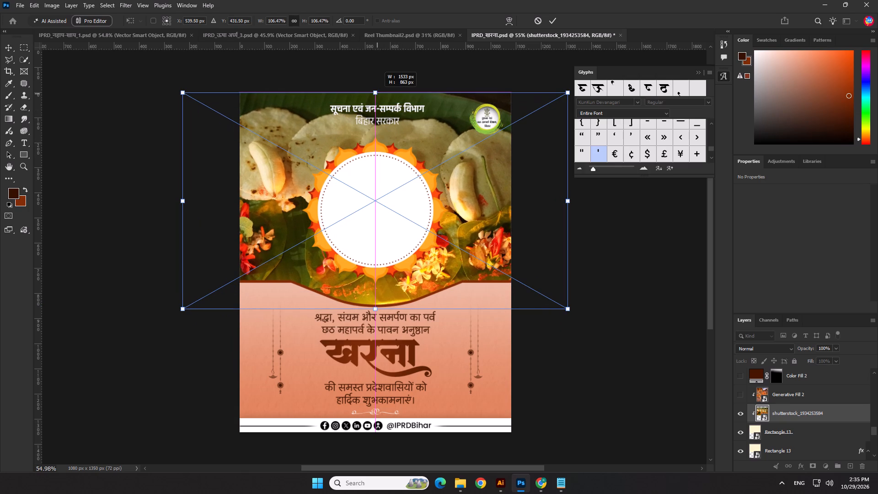
left_click_drag(377, 94, 378, 92)
key("Return")
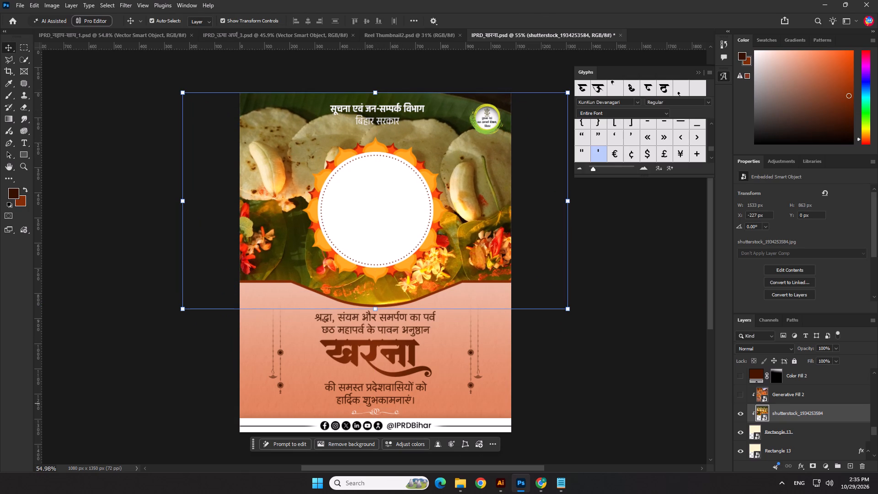
Lower the food photo layer's opacity to 43% and deselect it.
left_click_drag(808, 348, 781, 348)
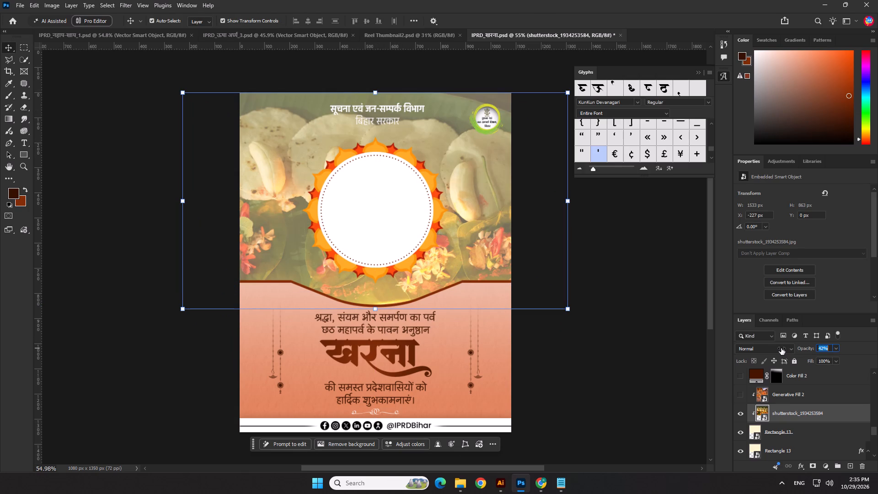
left_click_drag(781, 348, 777, 348)
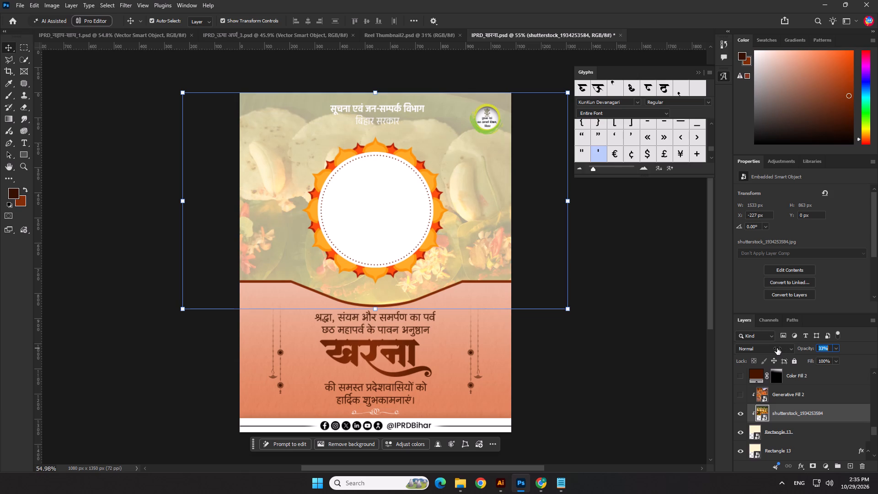
left_click_drag(777, 348, 782, 347)
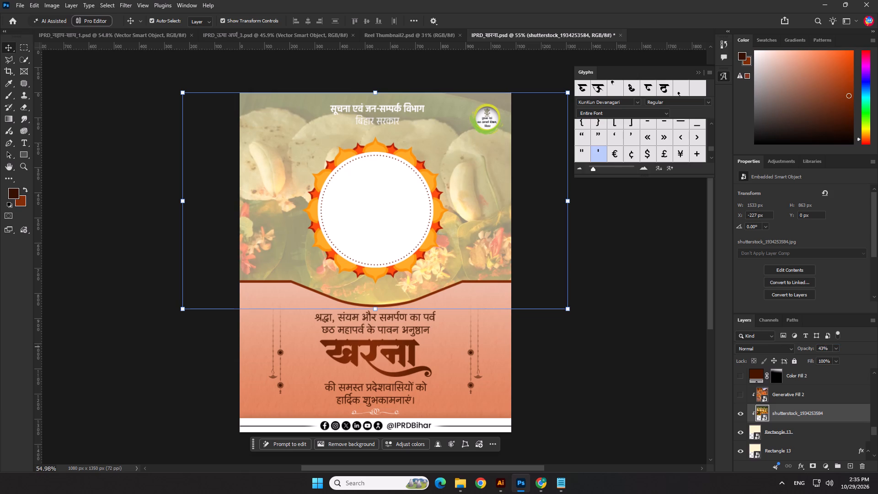
left_click(567, 389)
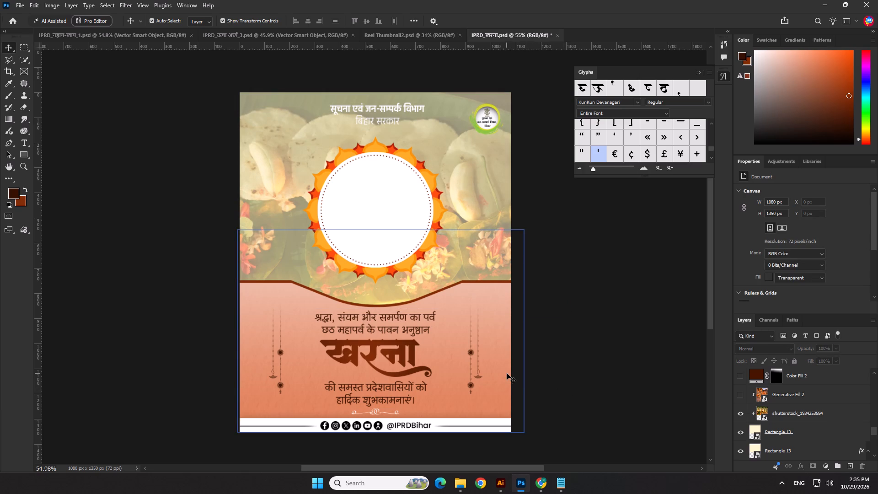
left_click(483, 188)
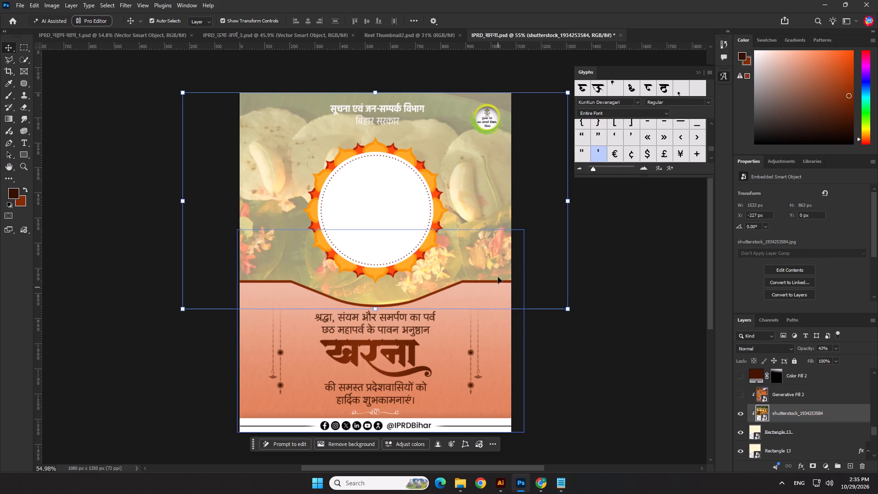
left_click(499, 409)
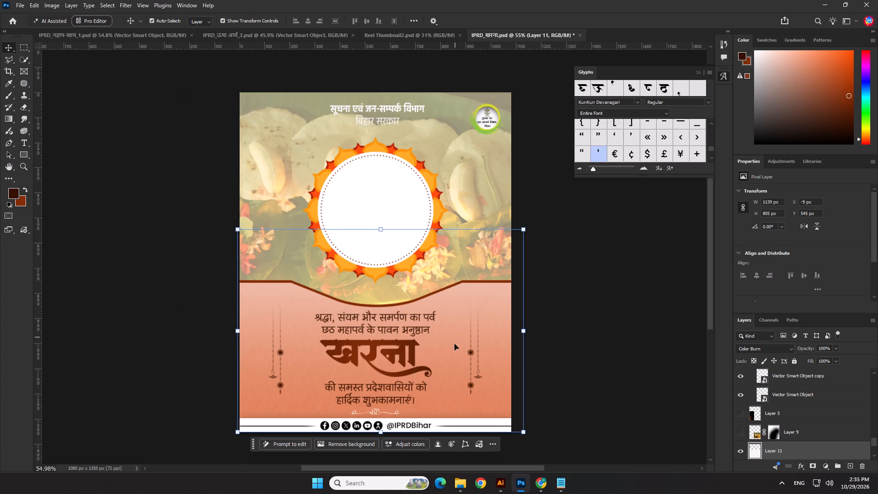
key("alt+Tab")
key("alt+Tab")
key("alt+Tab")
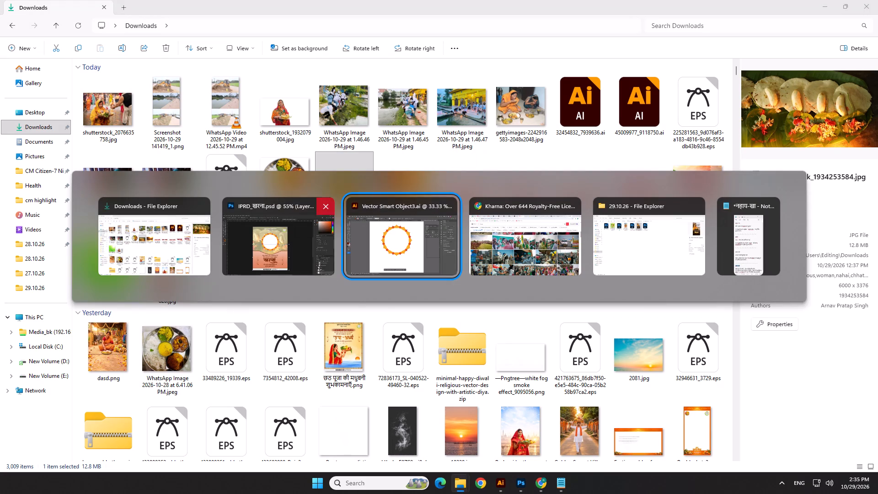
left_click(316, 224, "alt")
Switch to Chrome and look through the open tabs for the Google Images page with the kharna search.
left_click(537, 485)
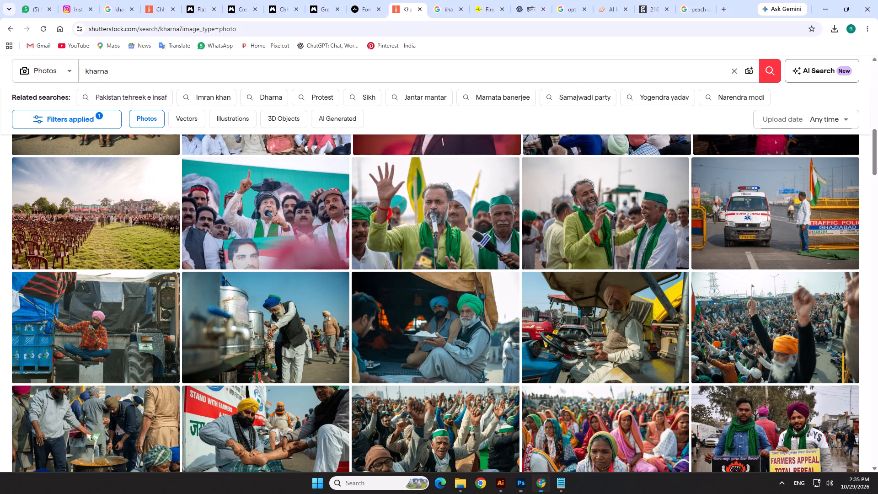
left_click(143, 0)
left_click(131, 0)
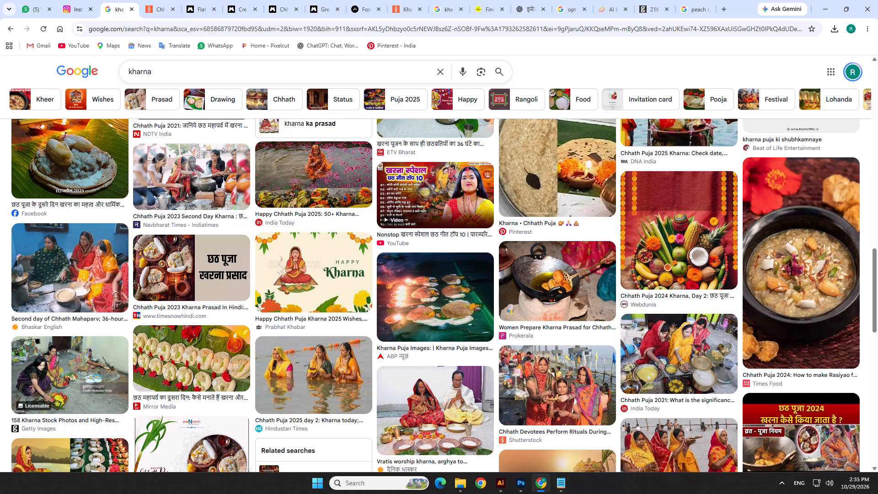
left_click(410, 0)
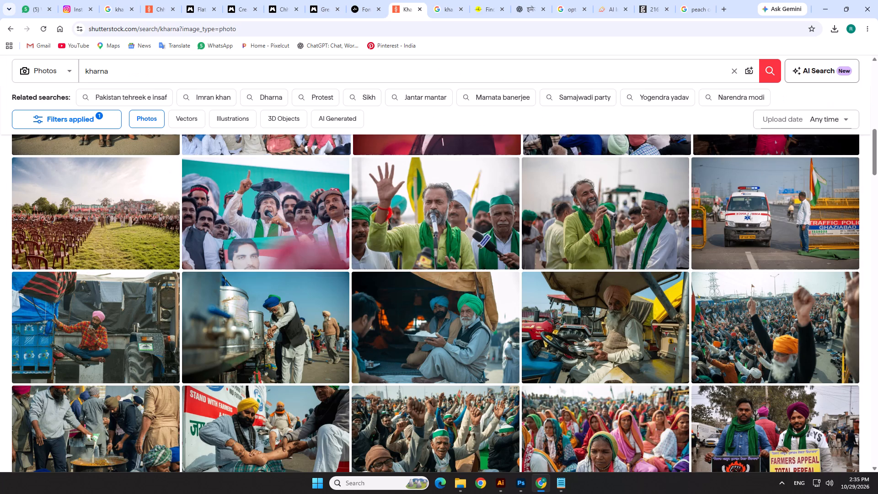
left_click(435, 0)
left_click(500, 0)
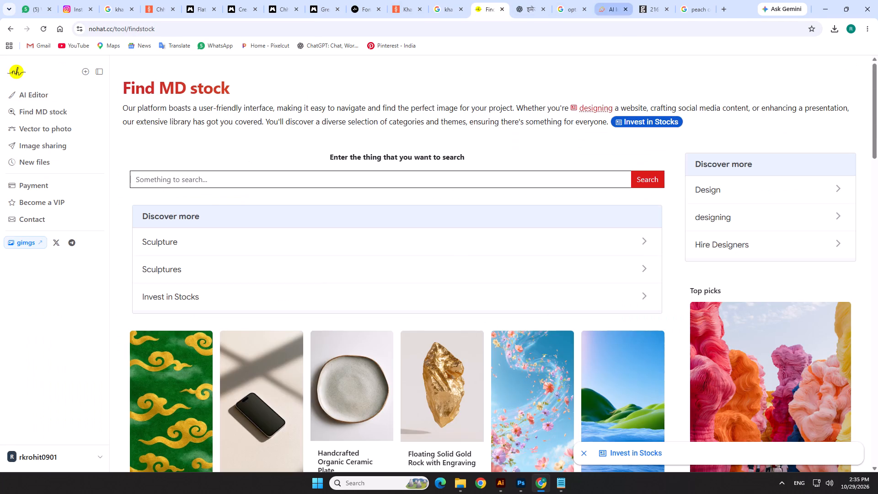
left_click(572, 0)
left_click(536, 0)
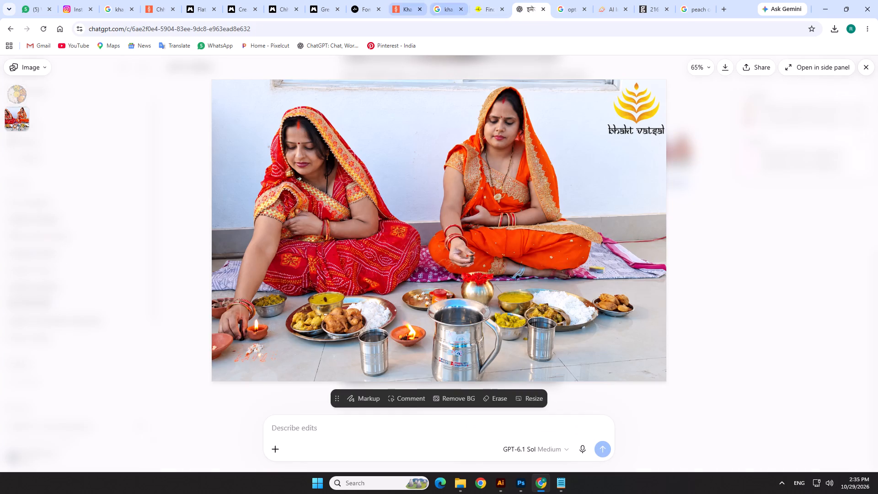
left_click(131, 0)
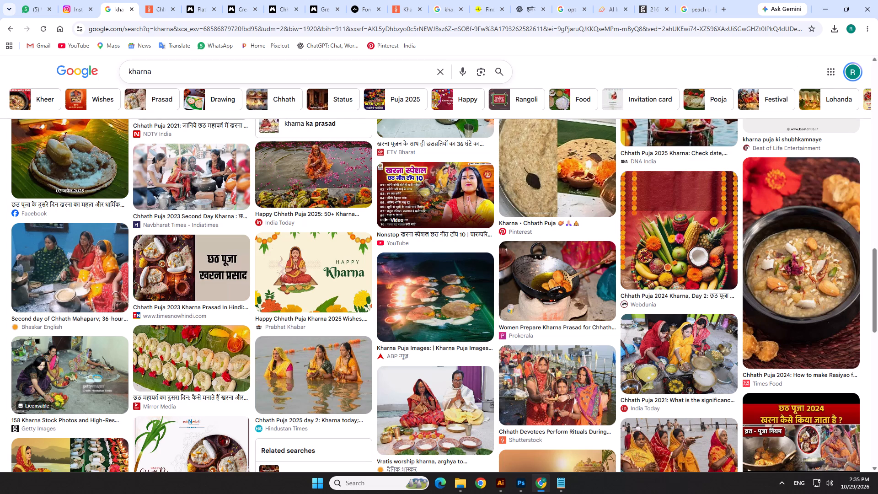
Search Google Images for "peach colour".
scroll(164, 142, "up", 10)
left_click_drag(159, 75, 107, 81)
type("pea")
type("ch")
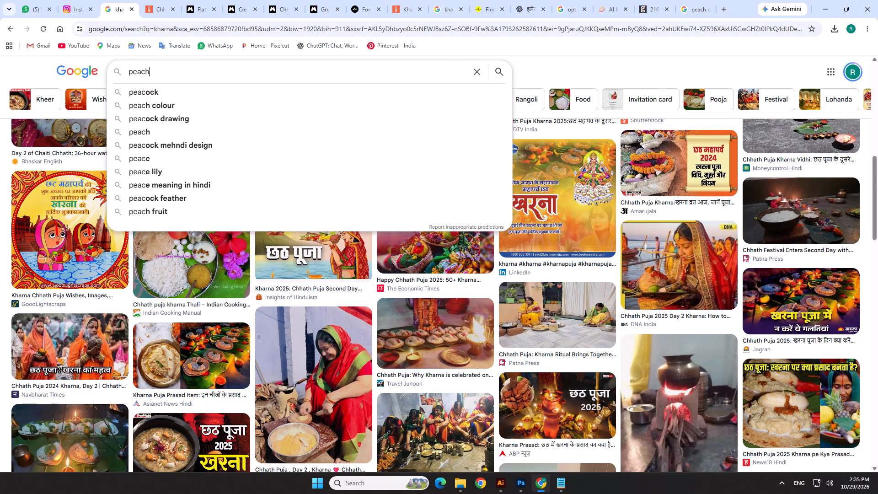
key("space")
key("Down")
key("Return")
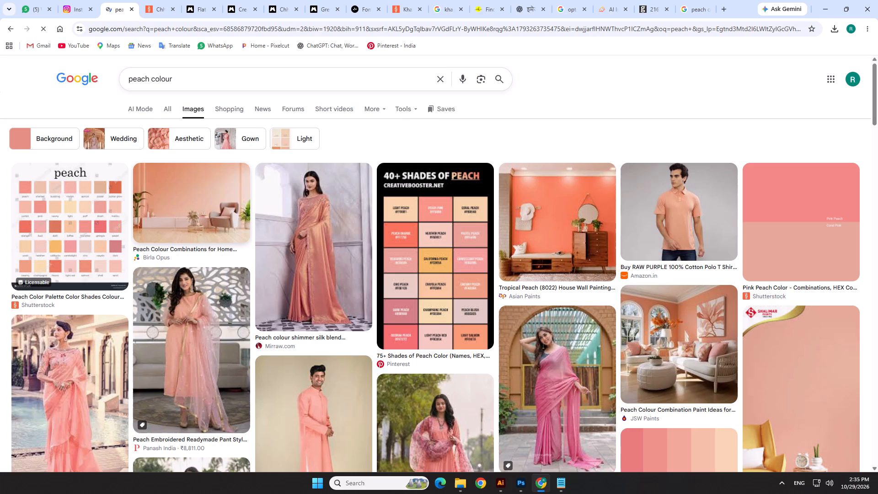
Copy the Birla Opus peach room image and paste it into the Photoshop poster as the topmost layer.
left_click(212, 197)
right_click(642, 250)
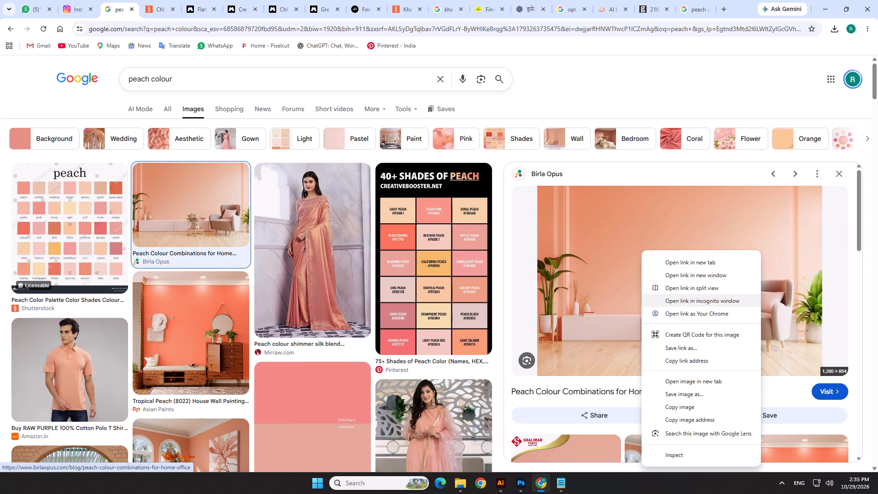
left_click(685, 410)
key("alt+Tab")
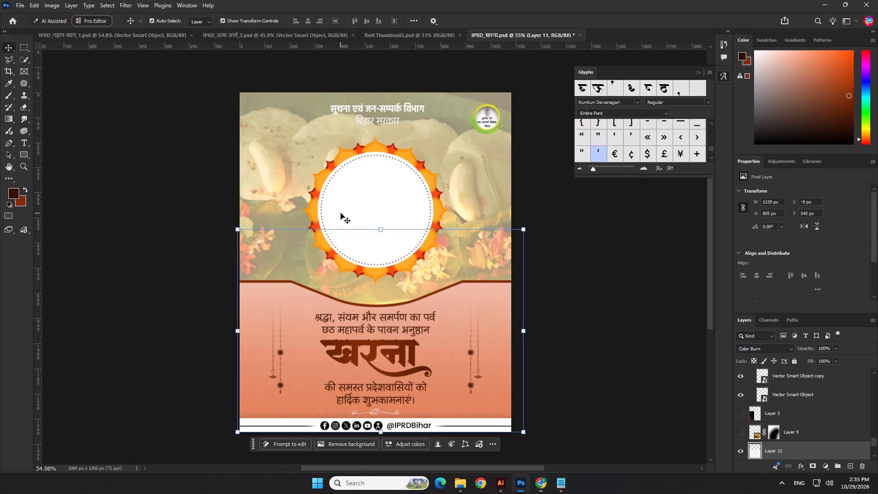
key("ctrl+v")
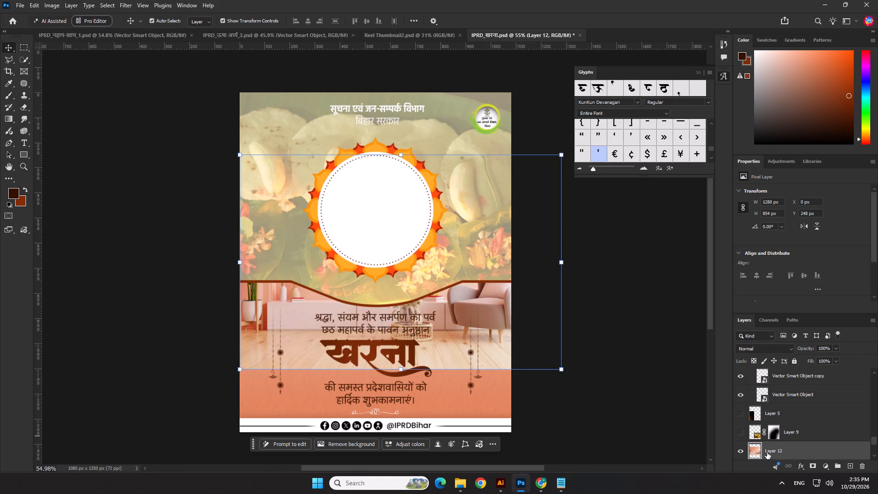
left_click_drag(767, 452, 764, 349)
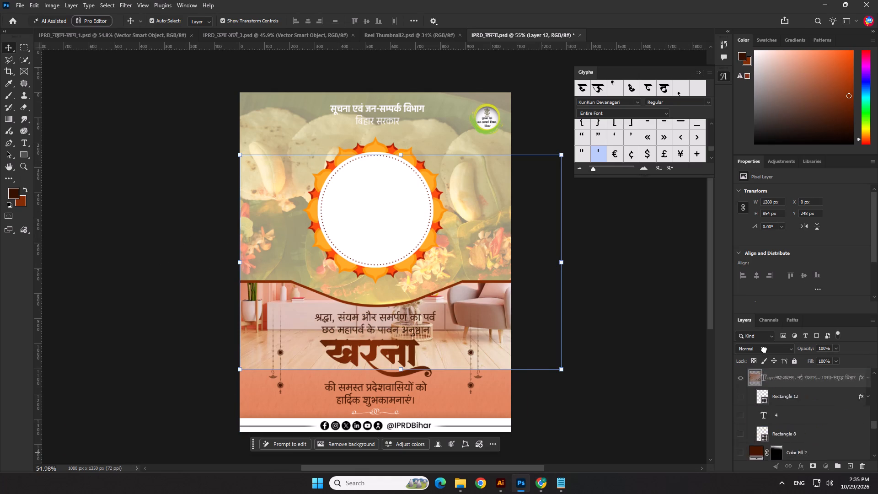
left_click_drag(764, 349, 766, 343)
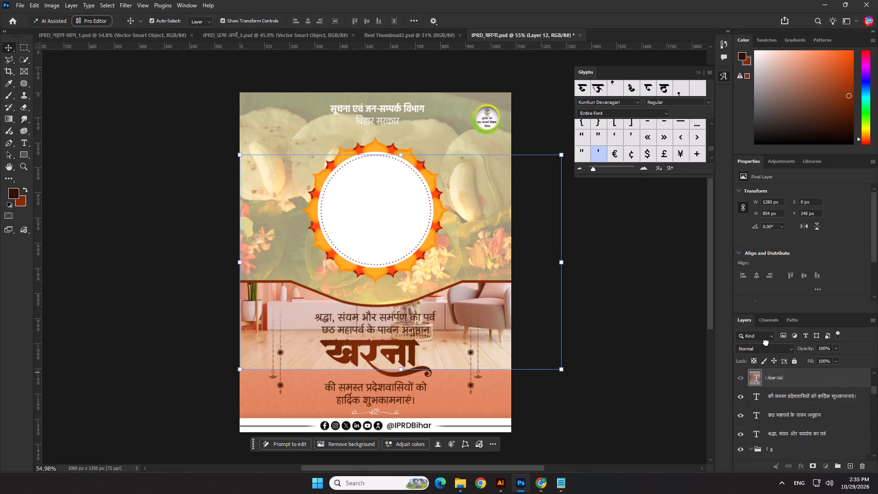
left_click_drag(766, 343, 764, 369)
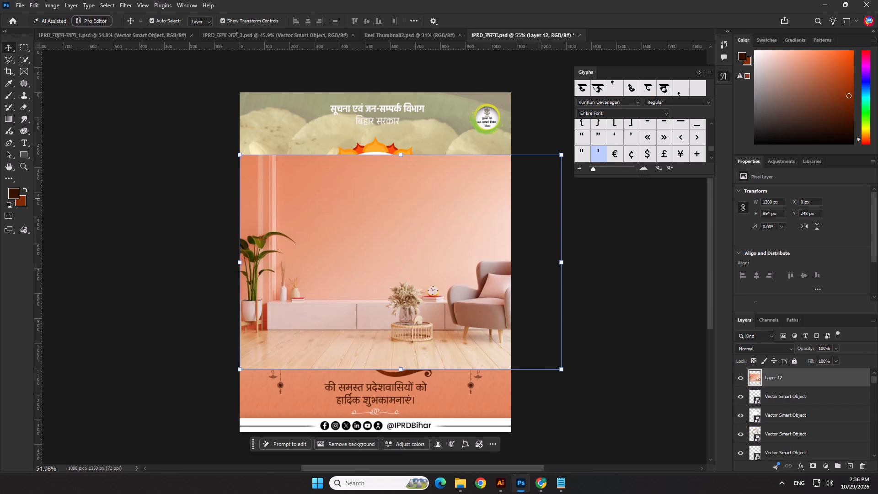
Sample a deeper peach from the pasted image's wall as background colour and a lighter peach near the armchair as foreground colour.
left_click(7, 86)
left_click(291, 173)
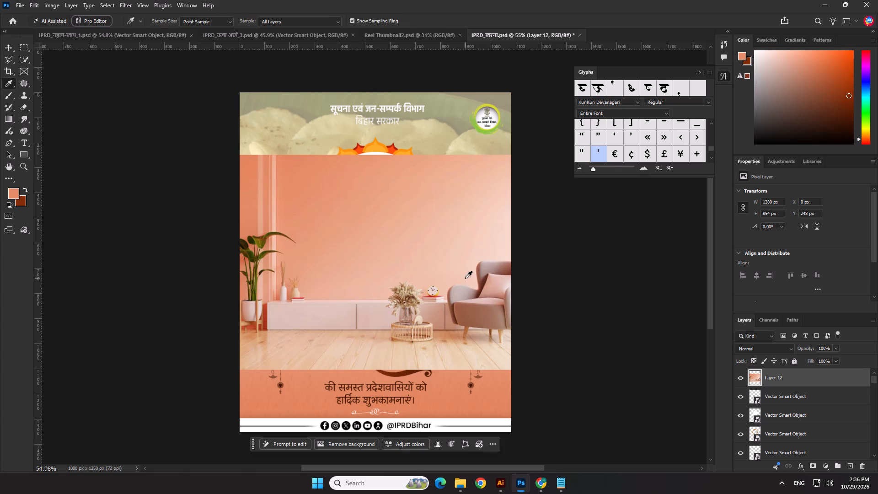
key("x")
left_click(463, 272)
Delete the pasted peach room image from the poster.
left_click(5, 44)
left_click(335, 208)
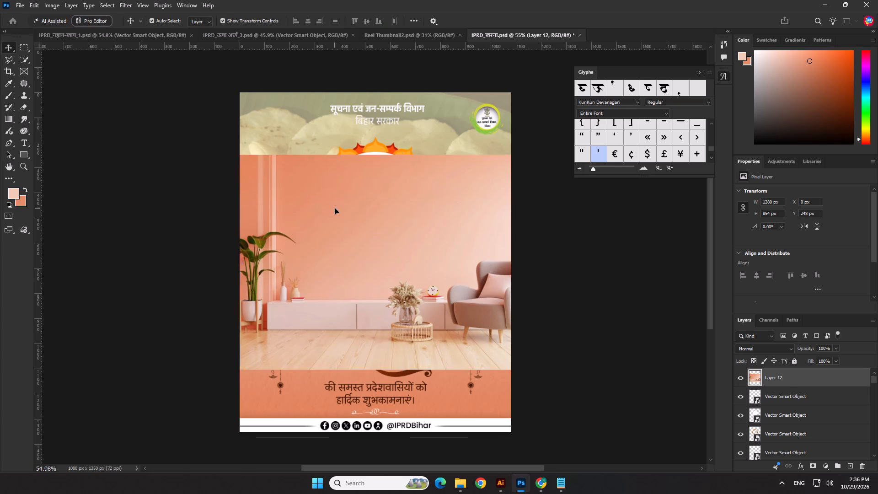
key("Delete")
Check which area the upper Rectangle 13 layer beneath the food photo covers by hiding and showing it.
left_click(445, 137)
scroll(777, 444, "down", 3)
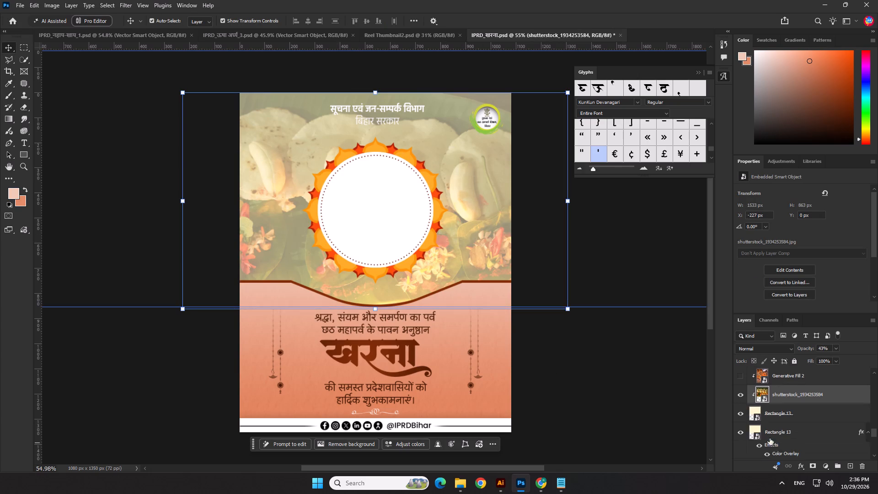
left_click(756, 413)
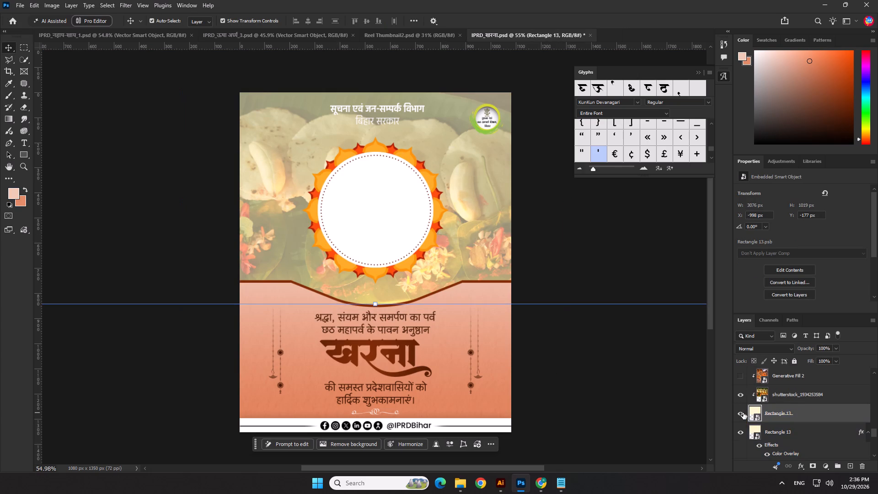
double_click(743, 413)
left_click(743, 413)
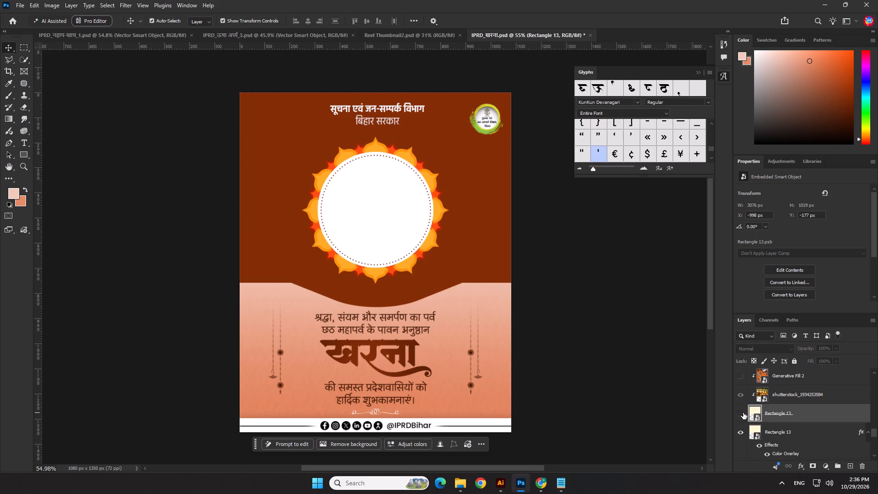
left_click(743, 413)
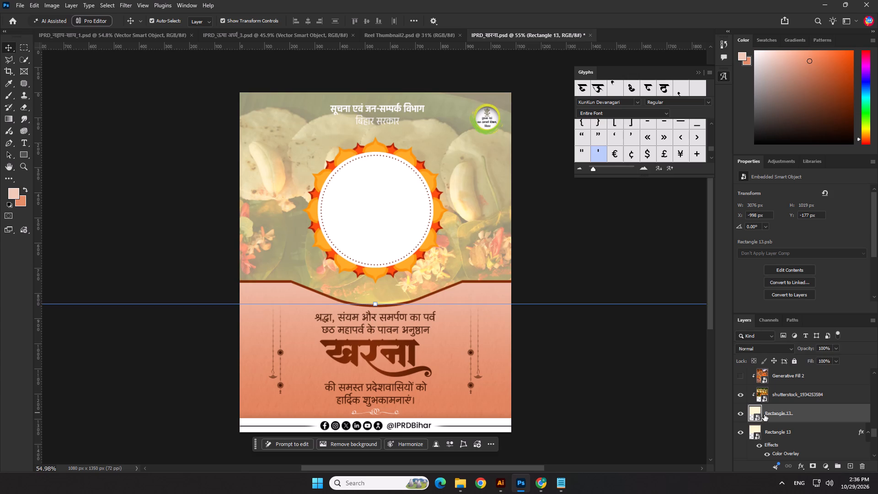
Move the Color Overlay effect from the lower Rectangle 13 to the upper Rectangle 13 beneath the food photo.
scroll(805, 416, "down", 2)
scroll(798, 407, "up", 1)
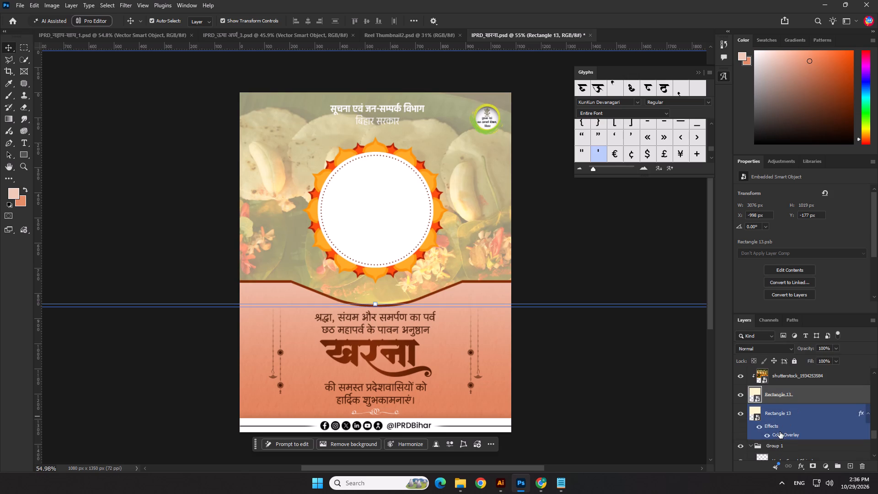
left_click_drag(773, 428, 777, 402)
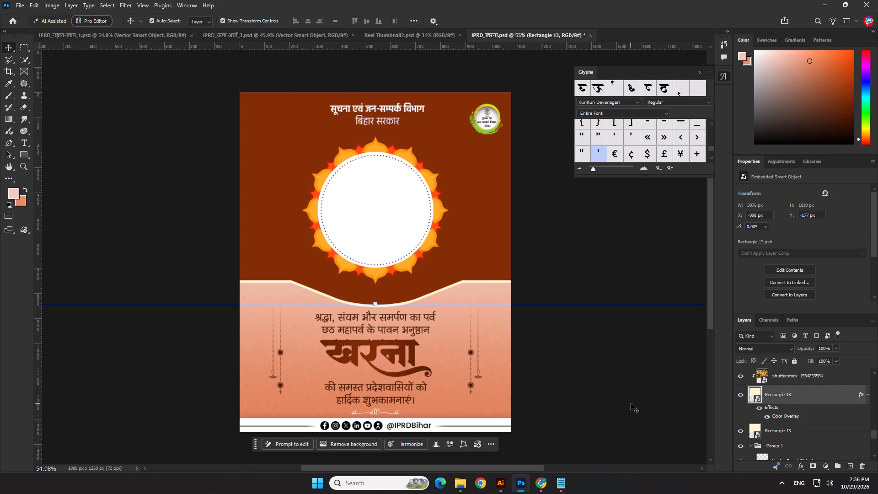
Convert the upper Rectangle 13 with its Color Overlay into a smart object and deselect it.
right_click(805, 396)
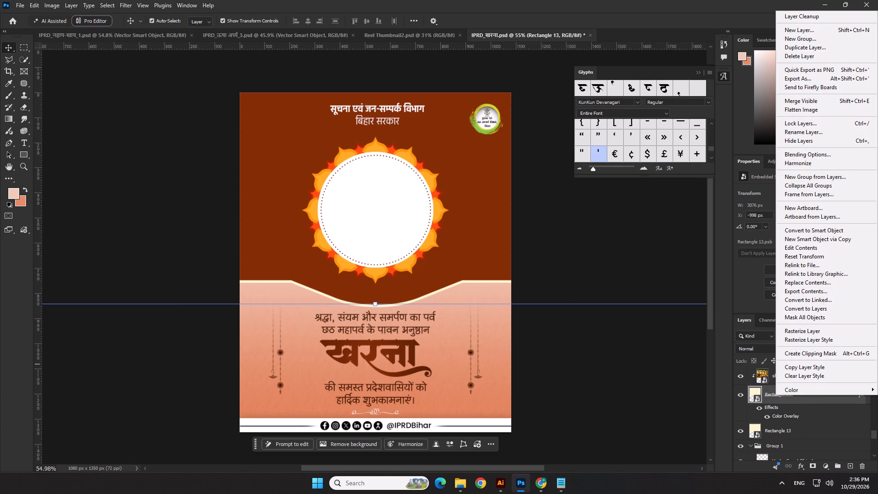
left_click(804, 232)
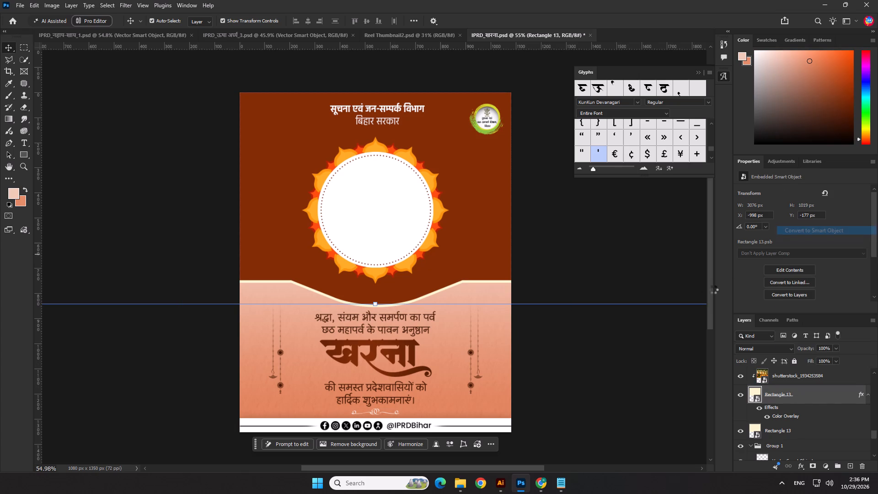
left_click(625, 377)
Examine the food photo over the brown background, both close up and with the whole poster in view.
scroll(412, 276, "down", 4)
left_click(592, 285)
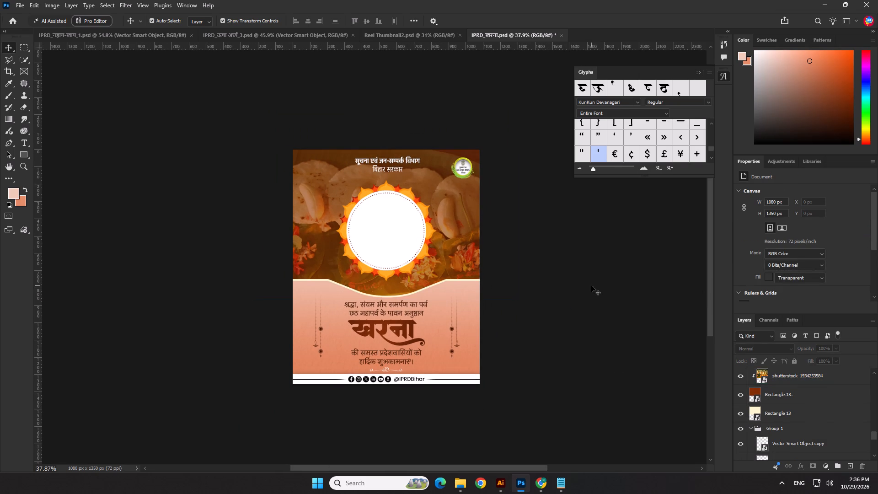
scroll(454, 235, "up", 5)
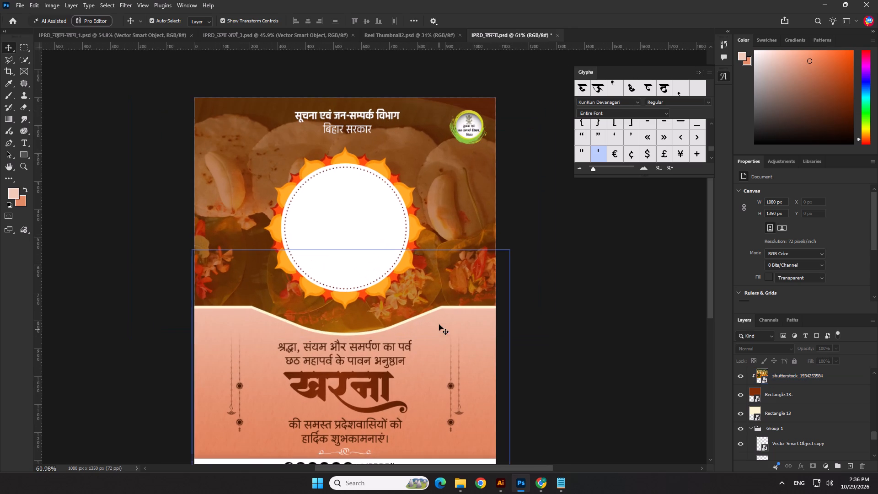
scroll(410, 214, "down", 5)
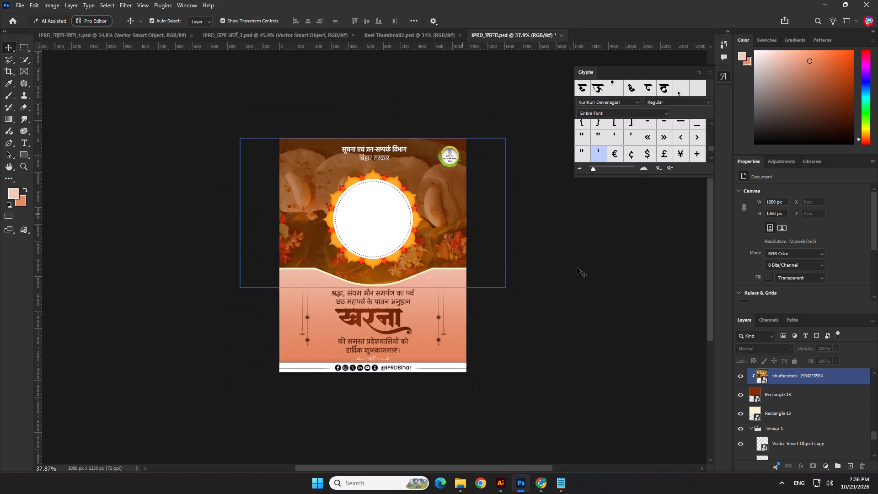
left_click(574, 303)
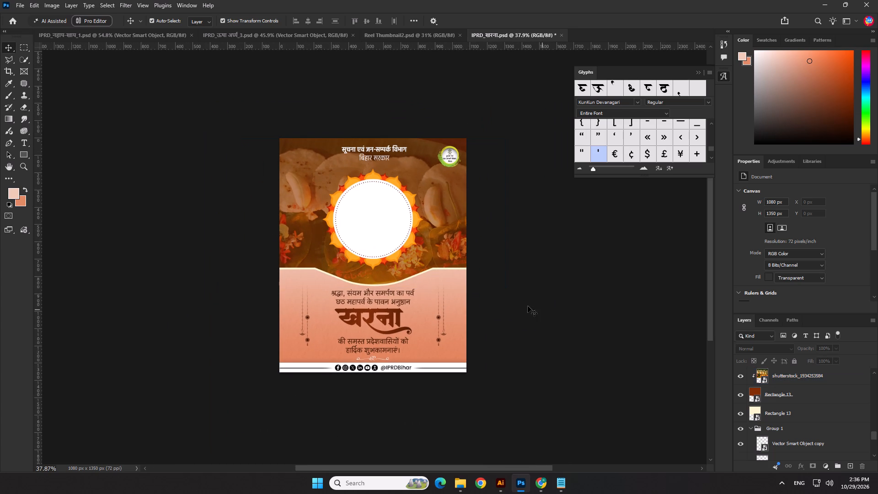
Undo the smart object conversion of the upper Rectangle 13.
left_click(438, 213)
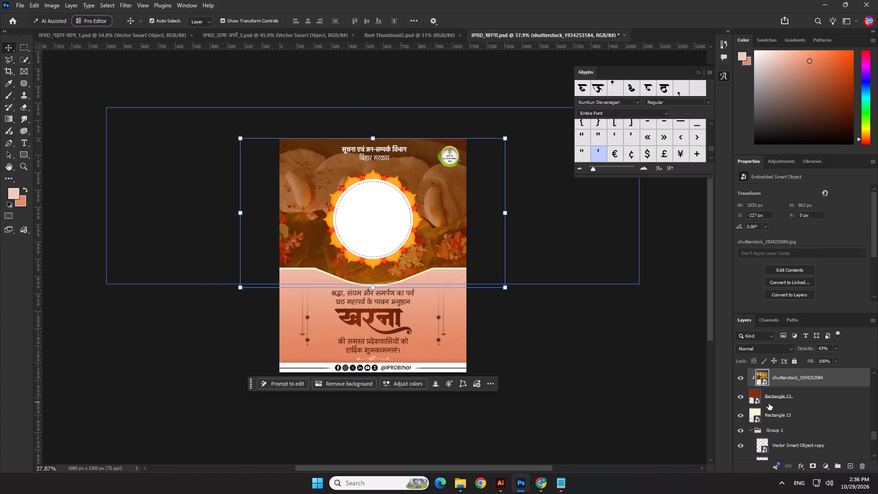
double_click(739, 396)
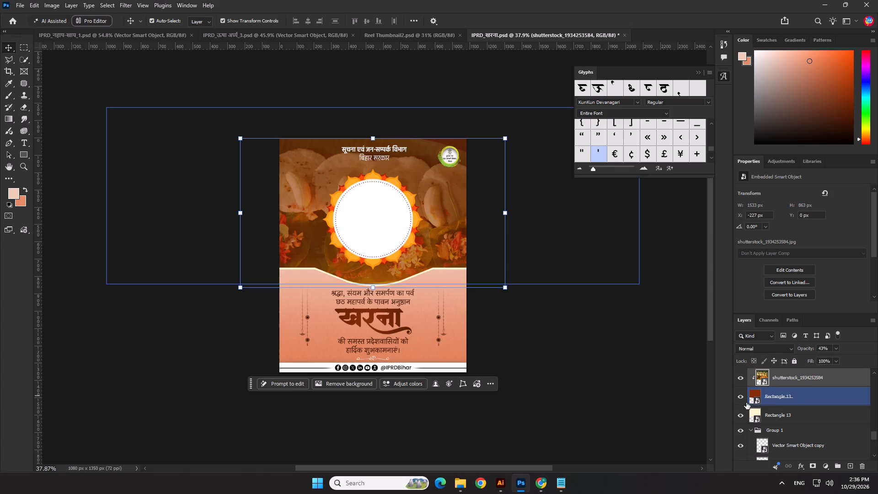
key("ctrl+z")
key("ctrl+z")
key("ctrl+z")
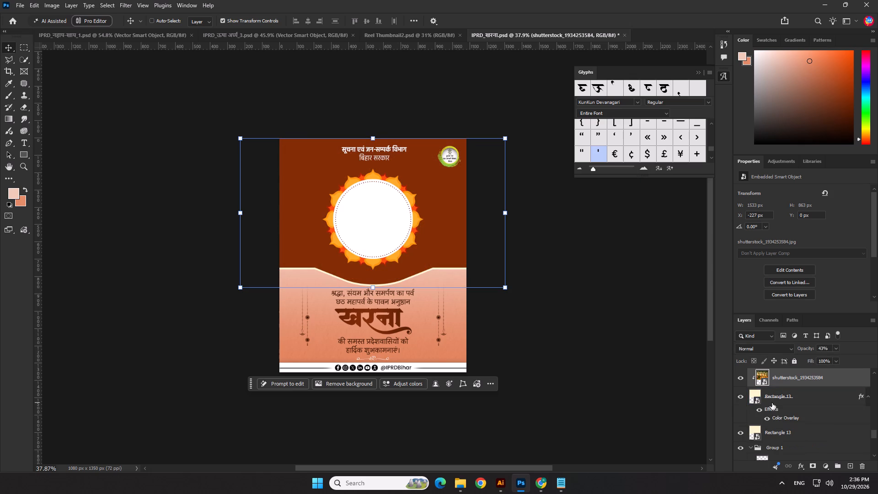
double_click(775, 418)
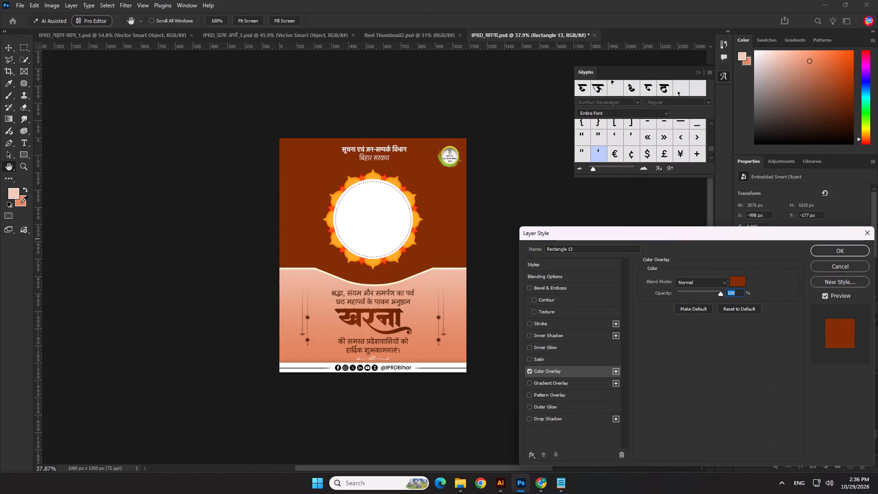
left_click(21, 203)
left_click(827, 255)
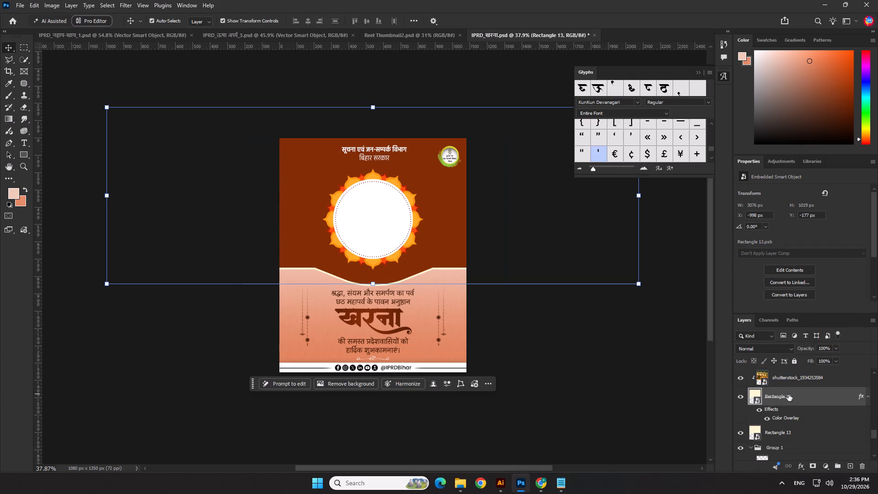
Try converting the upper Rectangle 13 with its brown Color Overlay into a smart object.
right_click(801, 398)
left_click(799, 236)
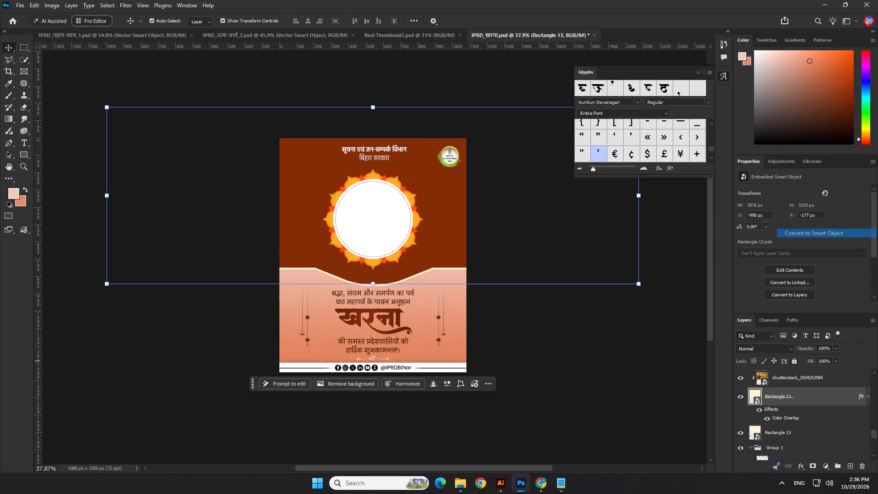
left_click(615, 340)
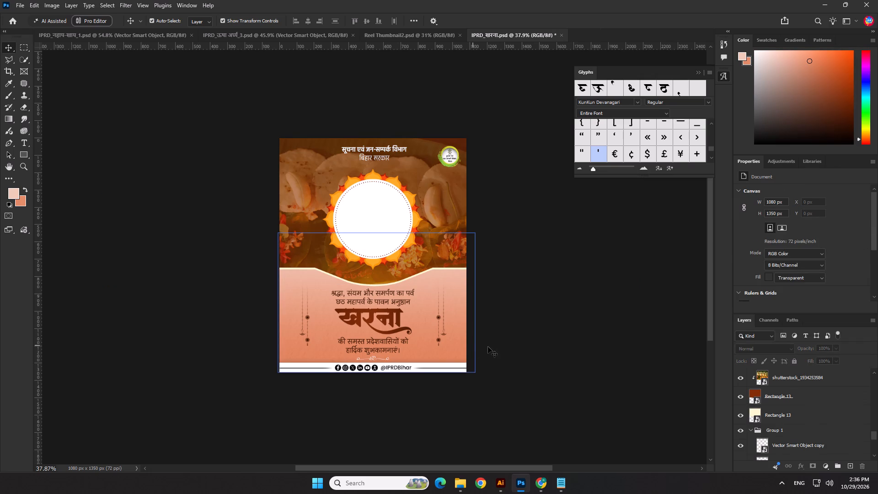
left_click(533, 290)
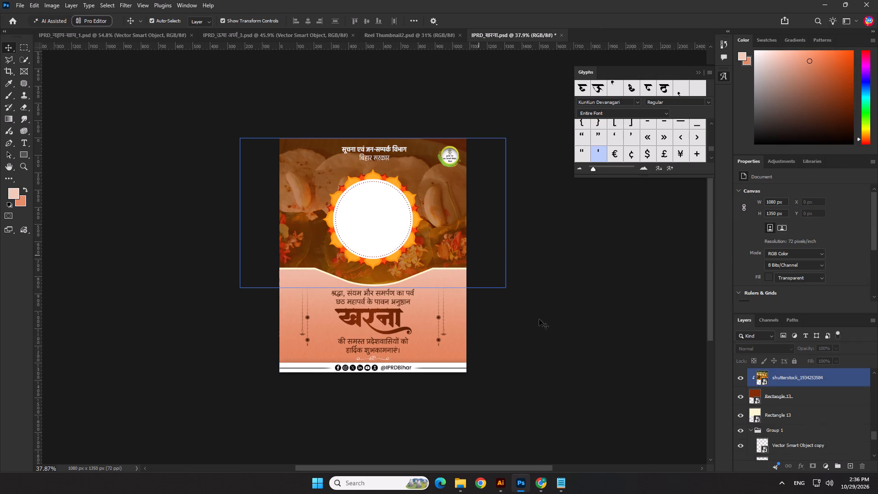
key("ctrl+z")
Set the upper Rectangle 13's Color Overlay to the peach-orange background swatch colour, #e28b64.
left_click(783, 418)
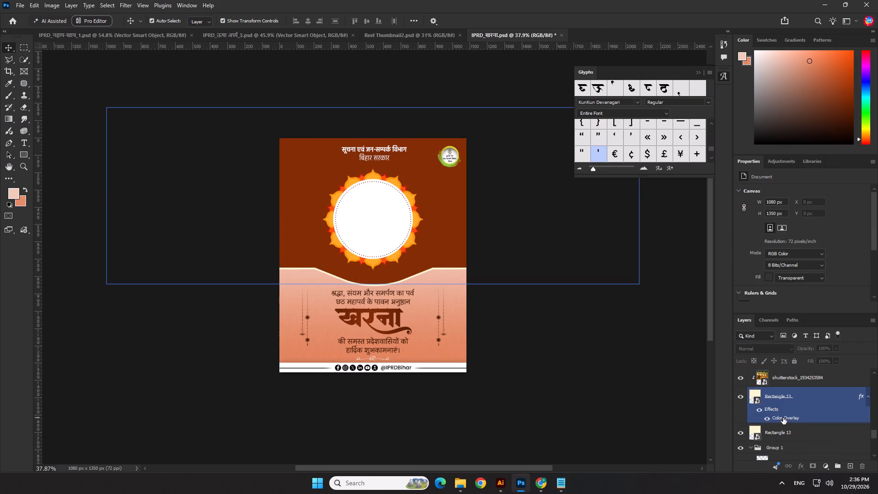
double_click(782, 420)
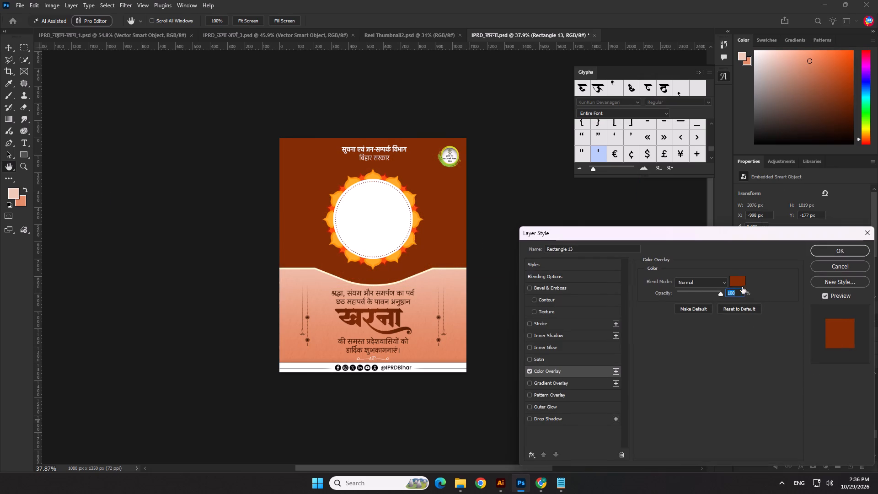
left_click(736, 284)
left_click(20, 201)
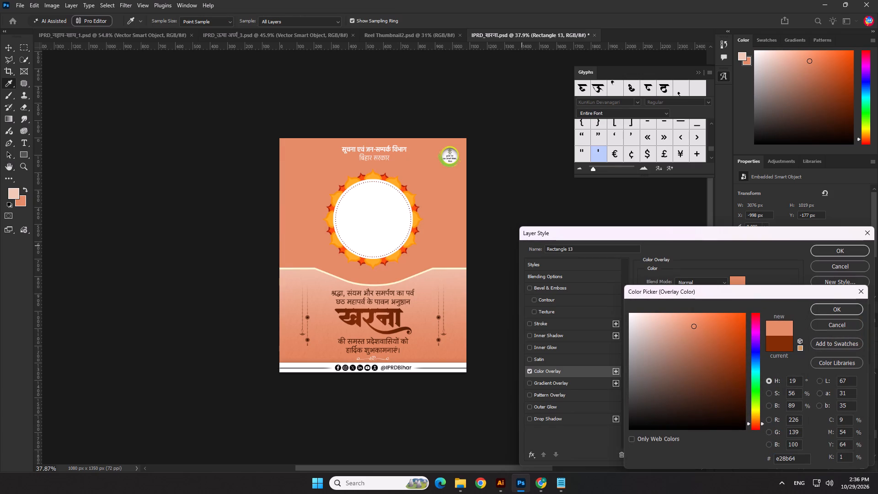
left_click(838, 306)
left_click(834, 240)
left_click(834, 251)
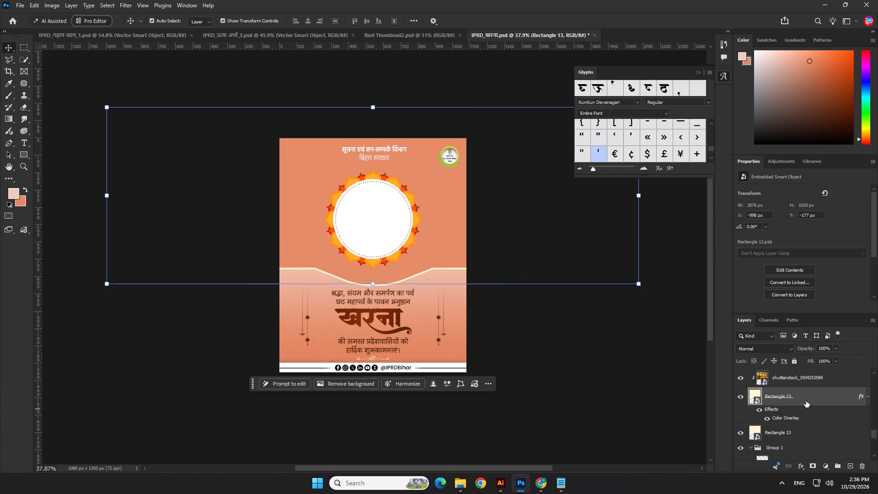
Convert the upper Rectangle 13 with its peach-orange overlay into a smart object and deselect it.
right_click(806, 401)
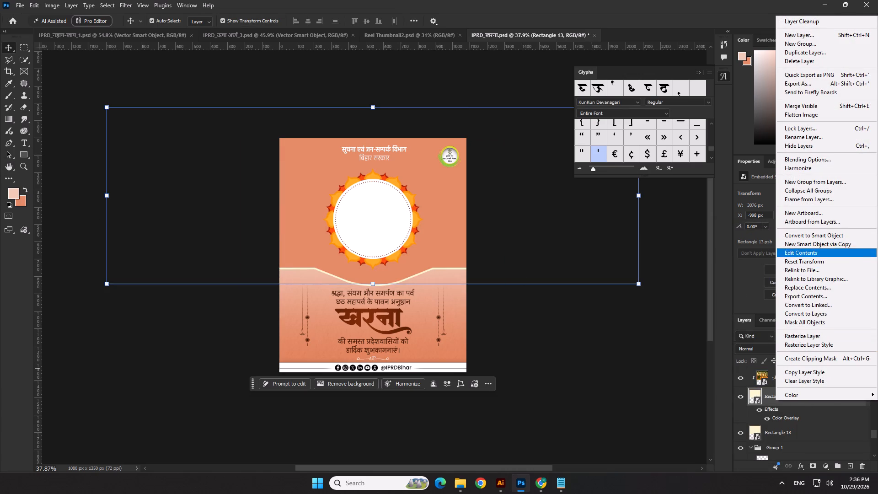
left_click(815, 238)
left_click(616, 345)
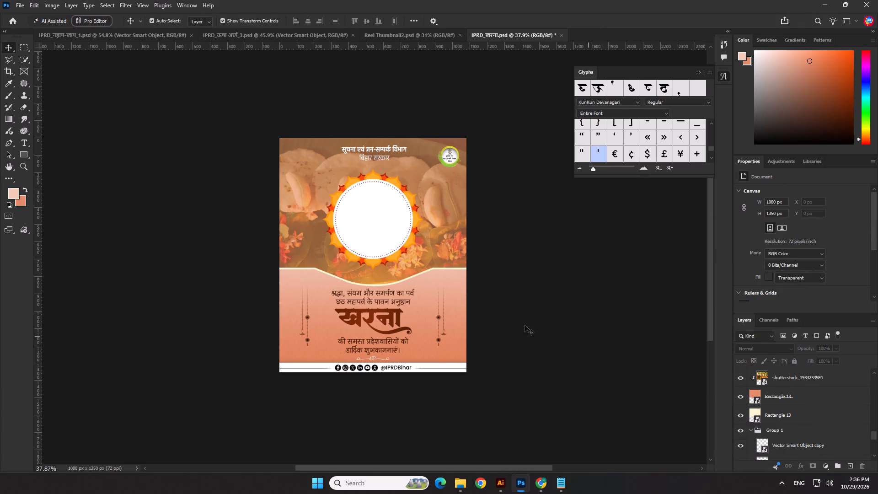
scroll(436, 311, "up", 2)
left_click(600, 306)
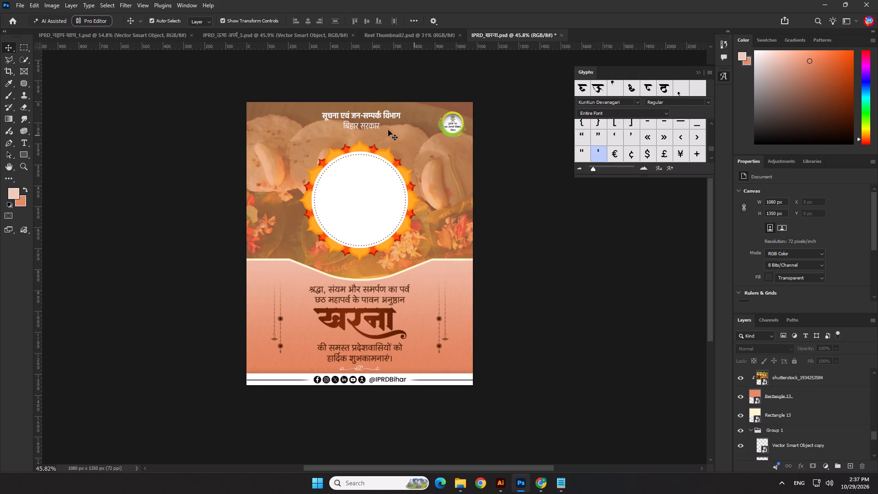
left_click(517, 239)
left_click(613, 292)
scroll(466, 232, "up", 1)
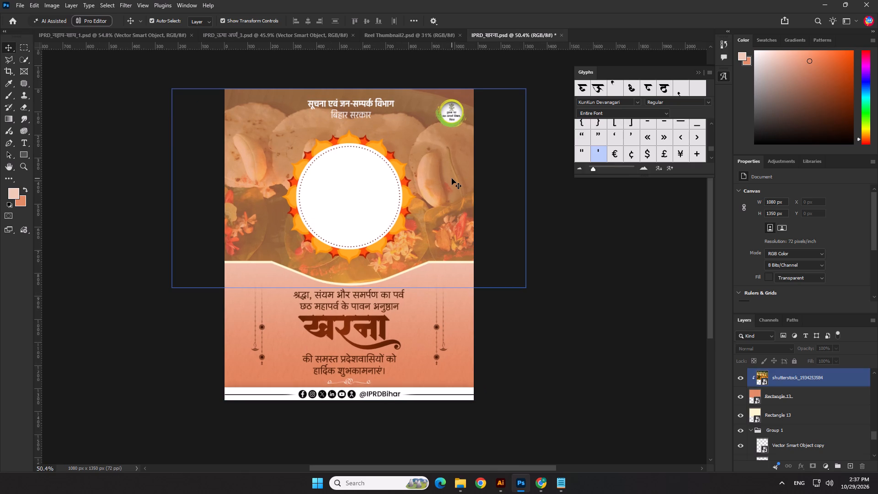
left_click(452, 178)
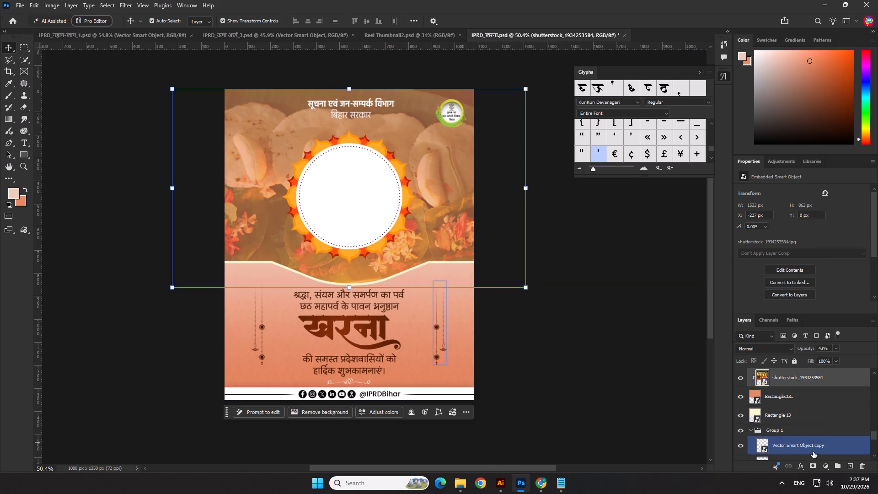
left_click(813, 465)
Fade the food photo around the petal-framed circle by erasing on its layer mask with a soft 700 px Eraser.
left_click(23, 110)
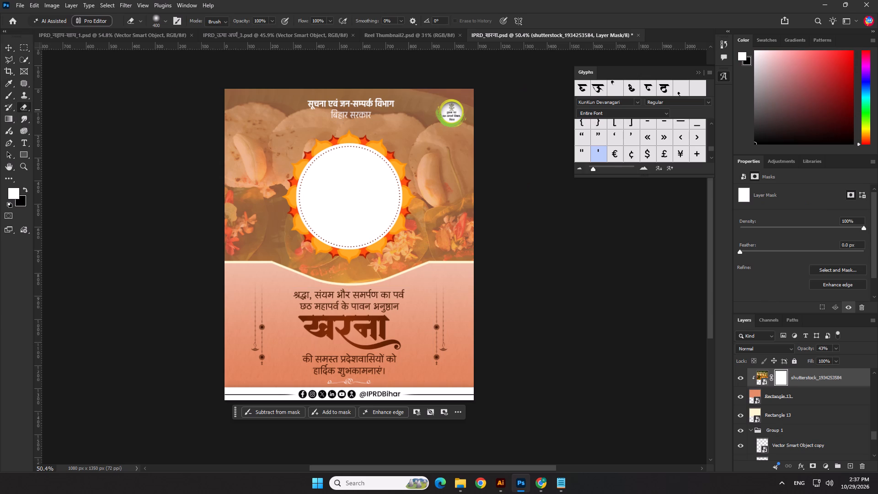
key("bracketright")
key("bracketright")
key("bracketright")
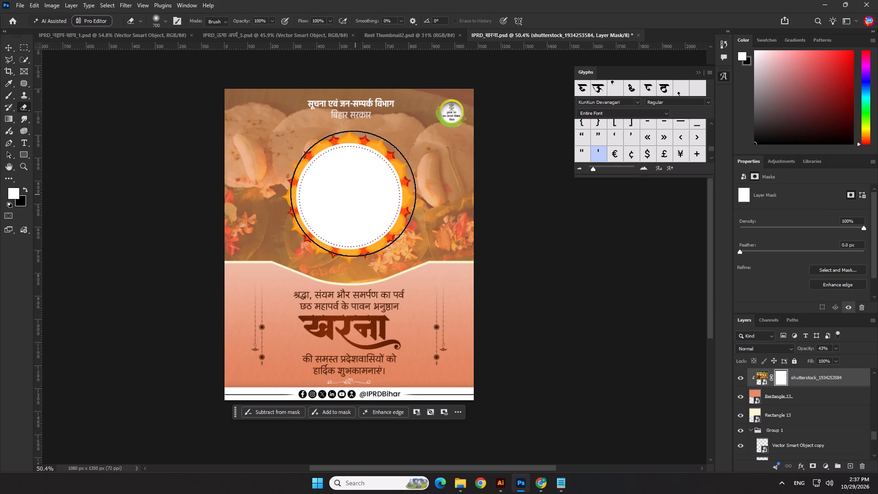
key("bracketright")
key("bracketleft")
left_click(350, 195)
triple_click(350, 195)
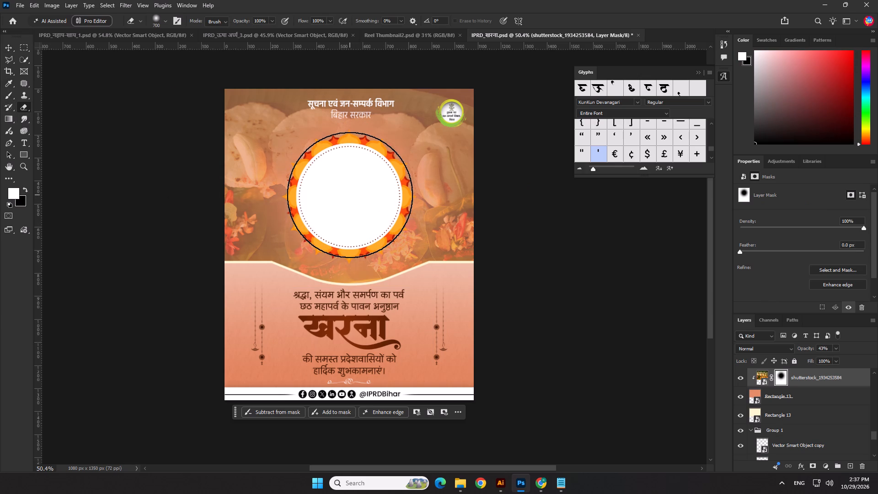
left_click(350, 195)
triple_click(348, 196)
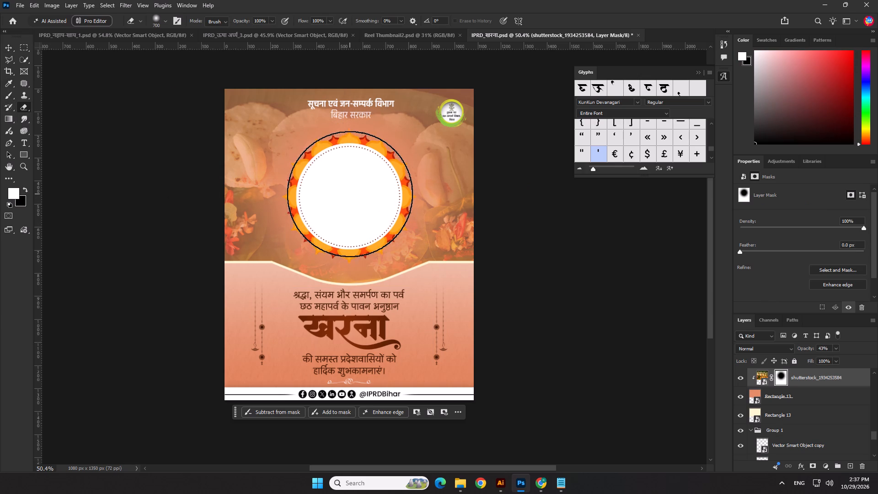
left_click(350, 202)
scroll(604, 243, "down", 4)
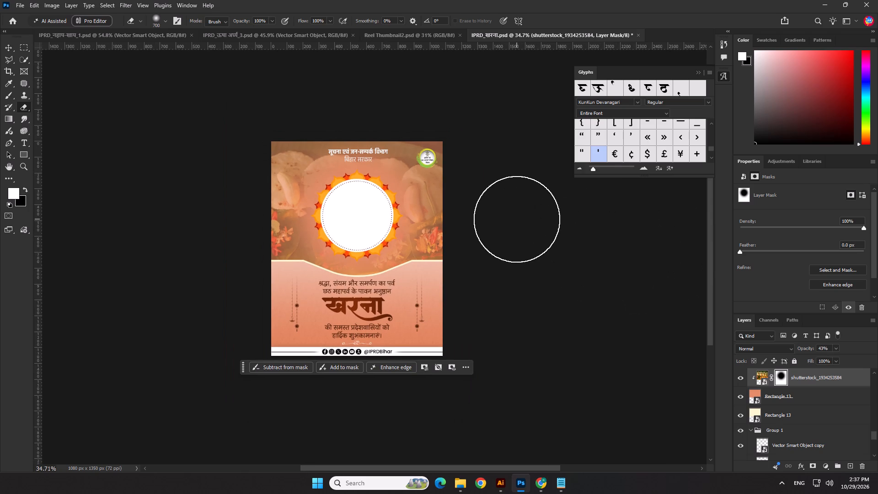
Copy the orange glow Layer 8 from the IPRD_नहाय-खाय_1.psd poster.
left_click(62, 37)
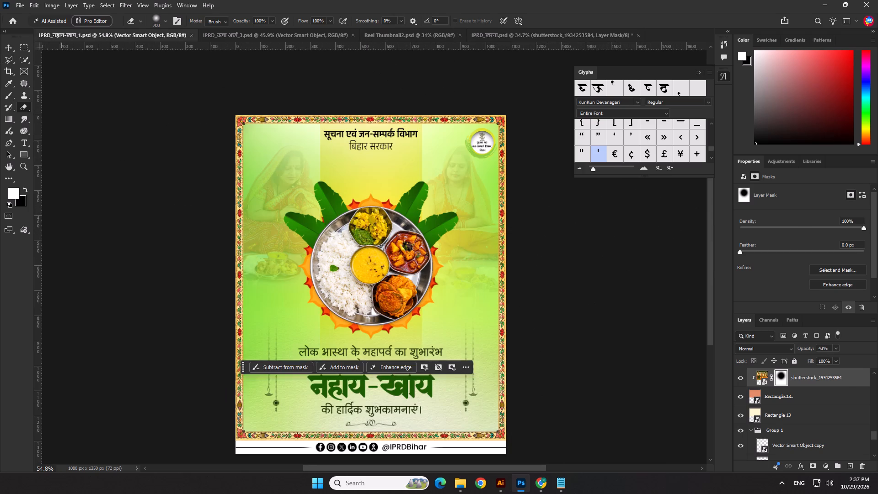
left_click(12, 47)
scroll(823, 433, "up", 2)
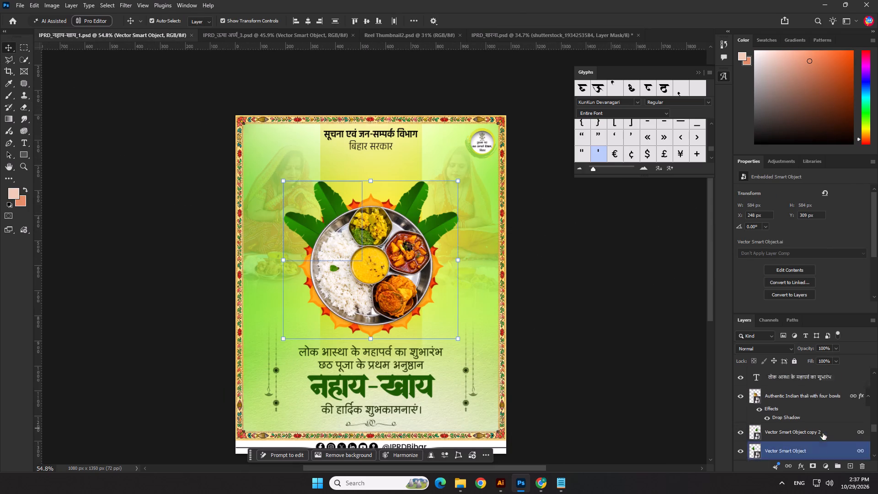
scroll(823, 433, "up", 2)
scroll(823, 433, "down", 10)
left_click(860, 389)
left_click(838, 391)
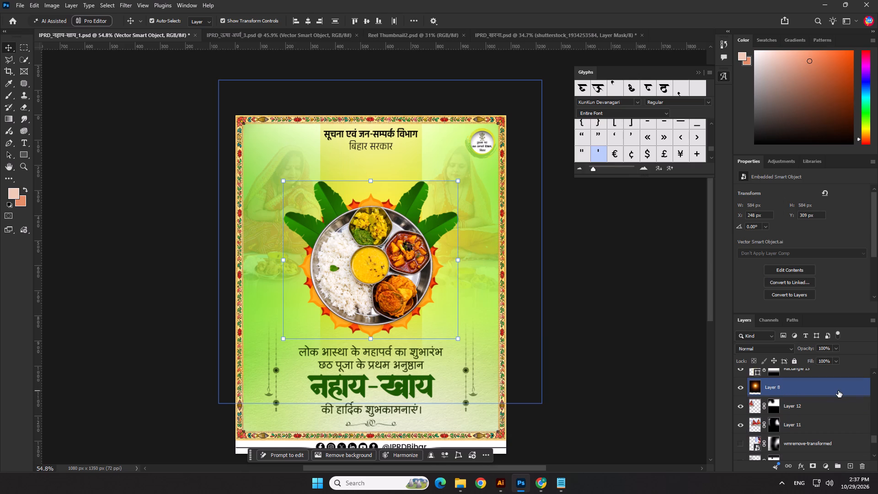
key("ctrl+c")
key("ctrl+c")
Paste the glow above the upper Rectangle 13 in IPRD_खरना.psd and clip it to that rectangle.
left_click(544, 36)
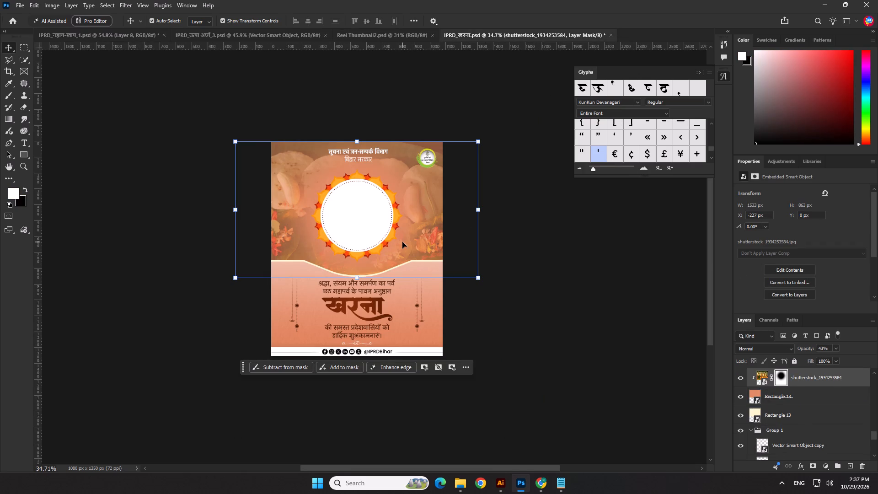
left_click(778, 399)
key("ctrl+v")
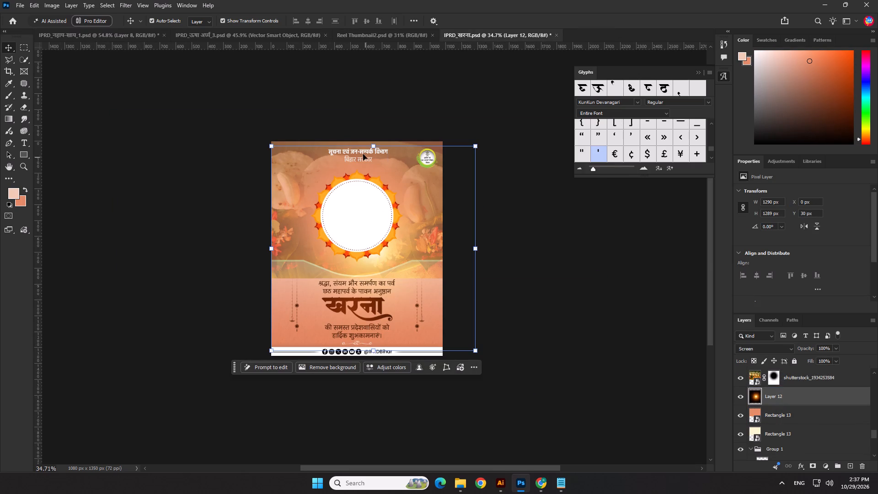
left_click(769, 404, "alt")
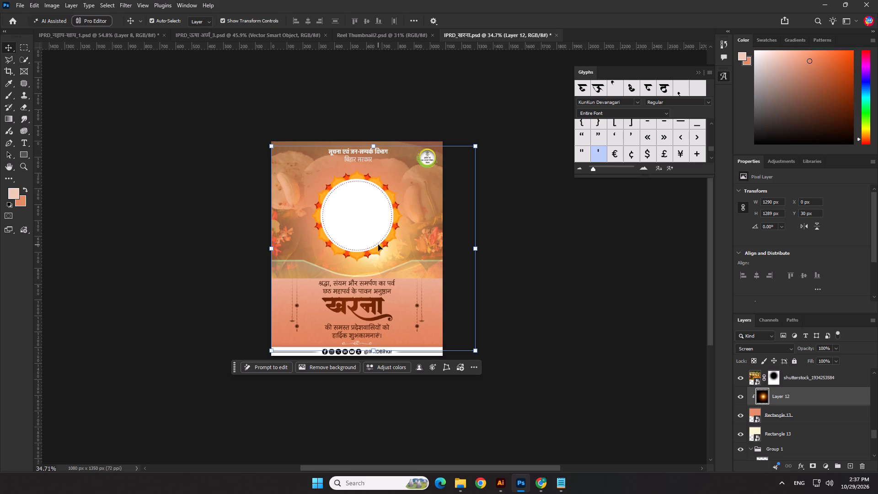
Enlarge the glow layer to about 108% and place it roughly centred behind the petal-framed circle.
left_click_drag(369, 145, 370, 129)
left_click_drag(409, 220, 408, 205)
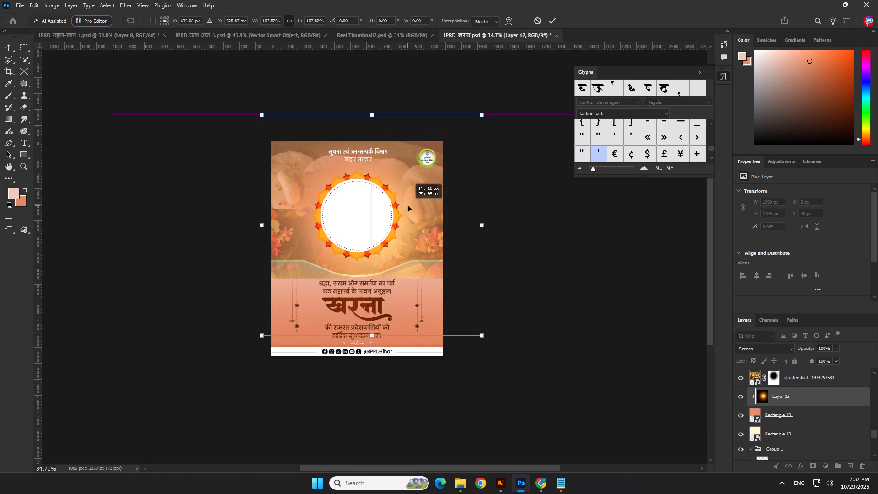
left_click_drag(408, 205, 398, 200)
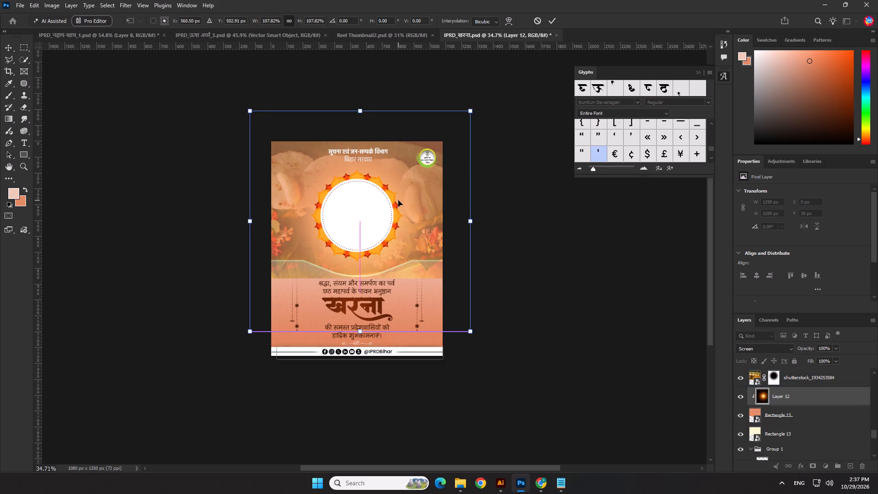
left_click(398, 200)
Clip the masked food photo to the upper Rectangle 13 along with the glow layer.
left_click(750, 386, "alt")
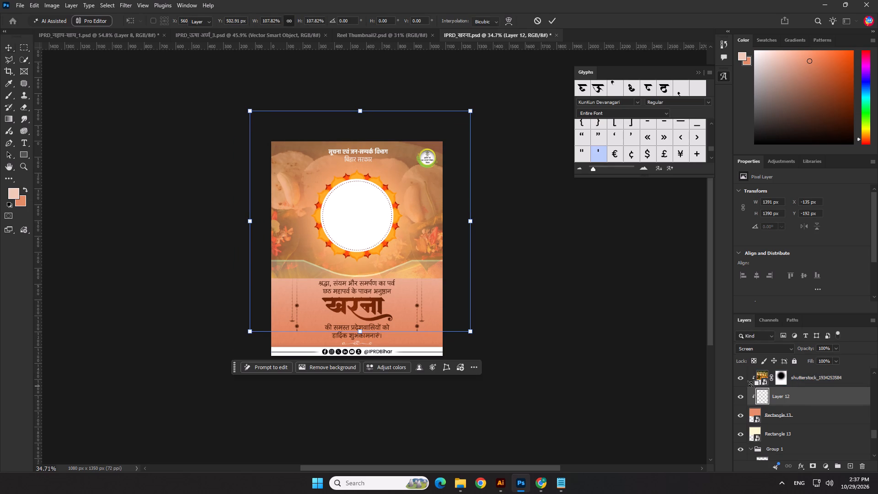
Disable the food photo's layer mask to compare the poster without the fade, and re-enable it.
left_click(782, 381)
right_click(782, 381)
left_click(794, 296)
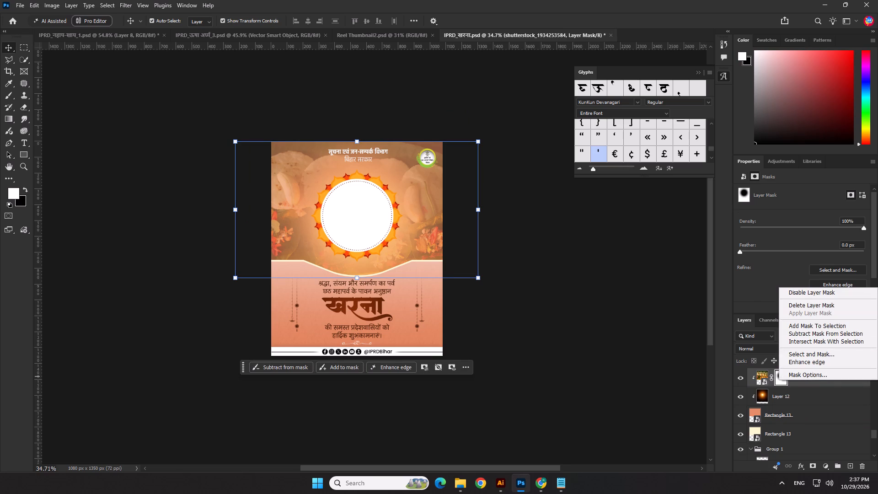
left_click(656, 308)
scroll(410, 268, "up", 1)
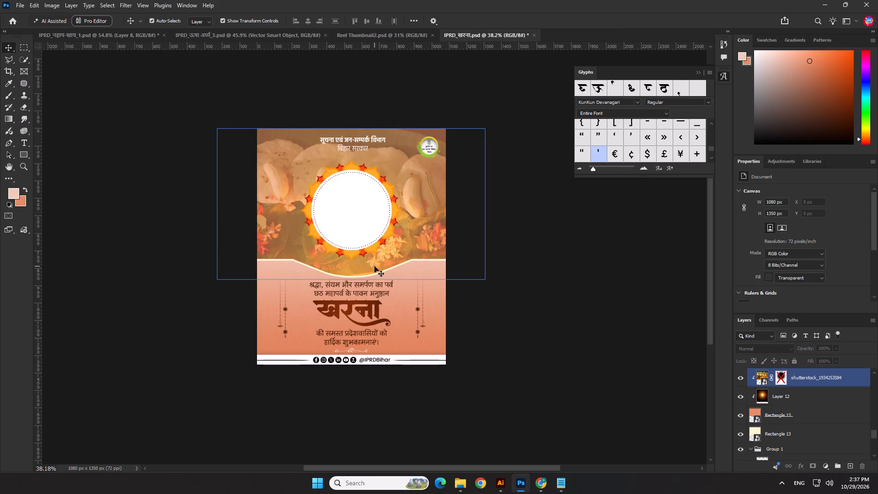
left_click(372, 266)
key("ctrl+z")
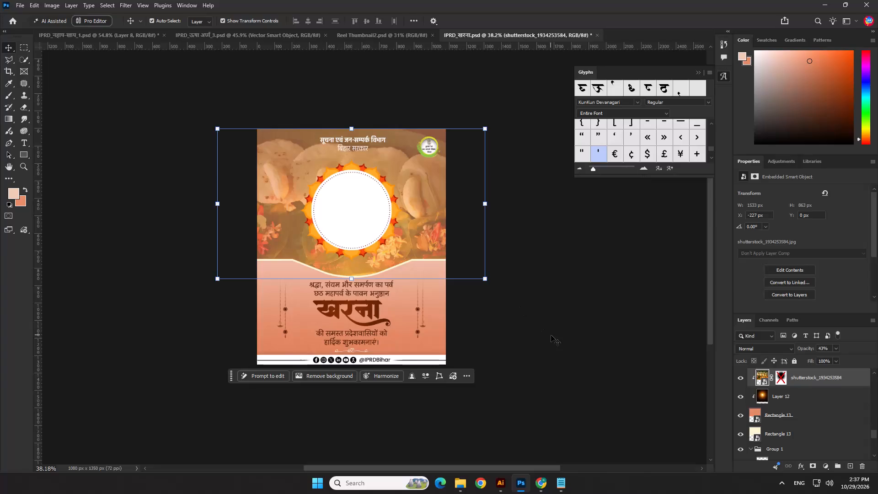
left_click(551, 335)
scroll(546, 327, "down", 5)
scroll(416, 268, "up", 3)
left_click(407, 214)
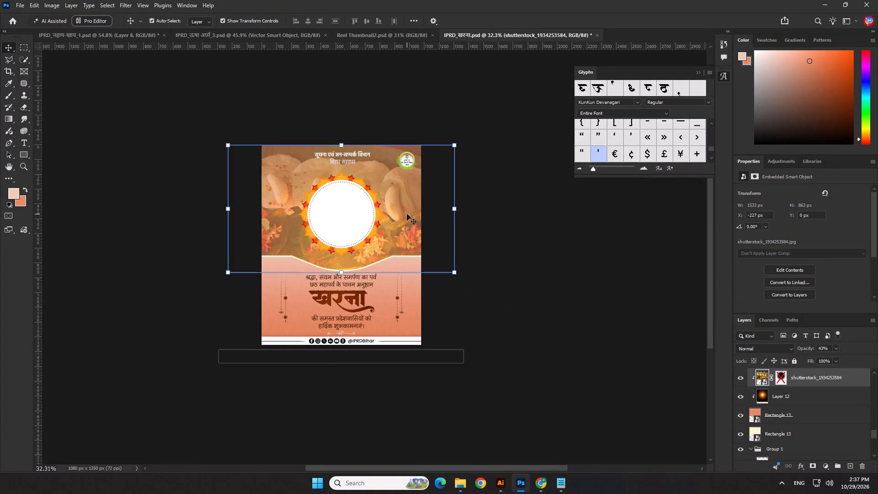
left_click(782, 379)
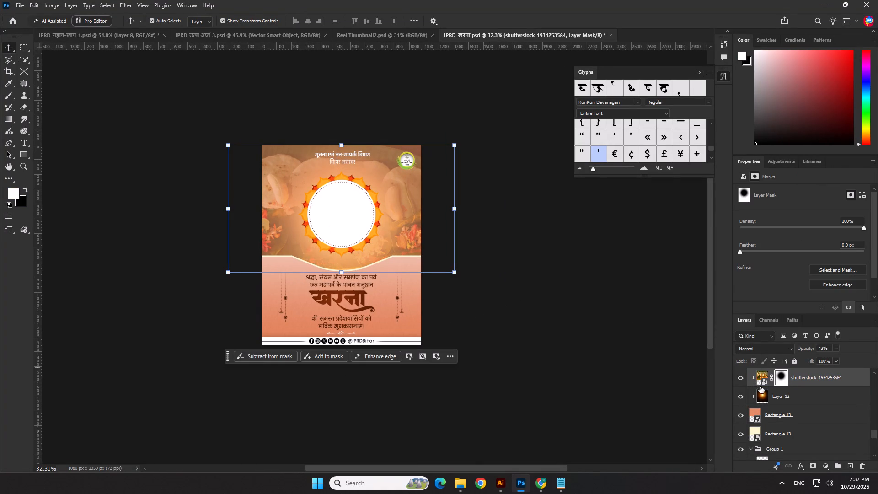
Release the food photo from its clipping to the upper rectangle and delete its layer mask.
left_click(758, 386, "alt")
left_click(773, 377)
right_click(773, 377)
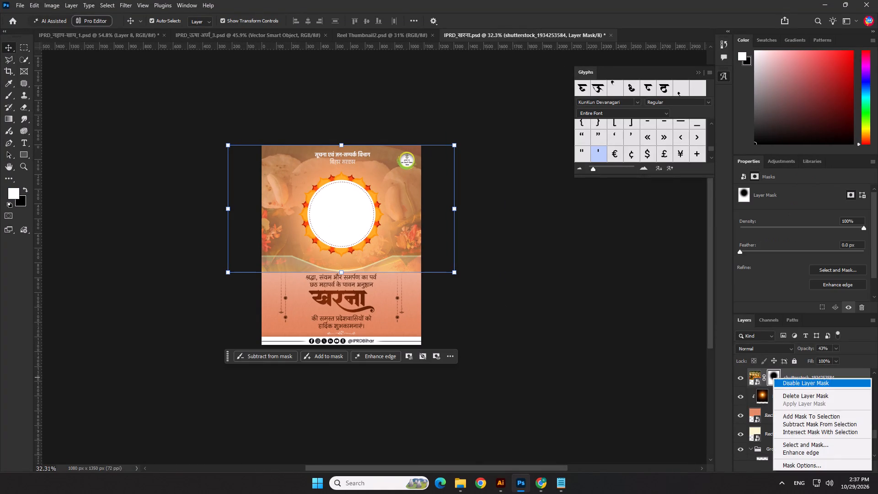
left_click(789, 394)
Move the food photo layer up directly above the white circle's Vector Smart Object and clip it to the circle.
scroll(787, 394, "up", 3)
left_click_drag(777, 439, 790, 360)
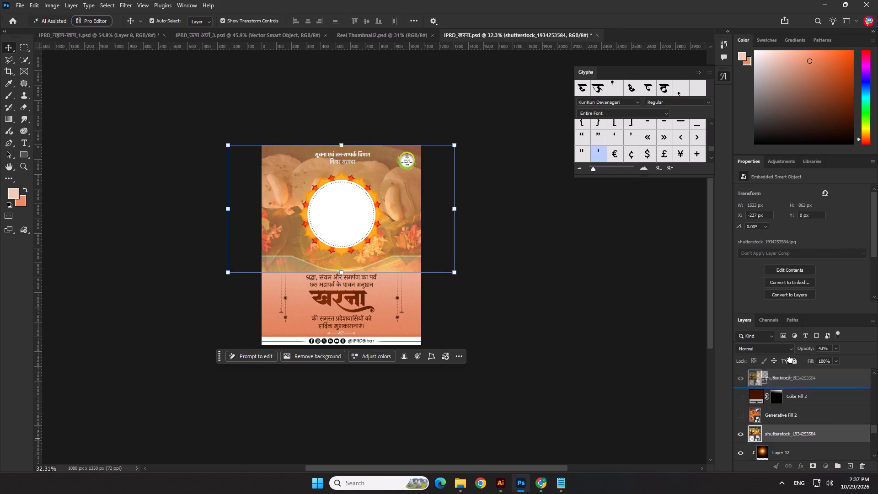
left_click_drag(790, 360, 781, 323)
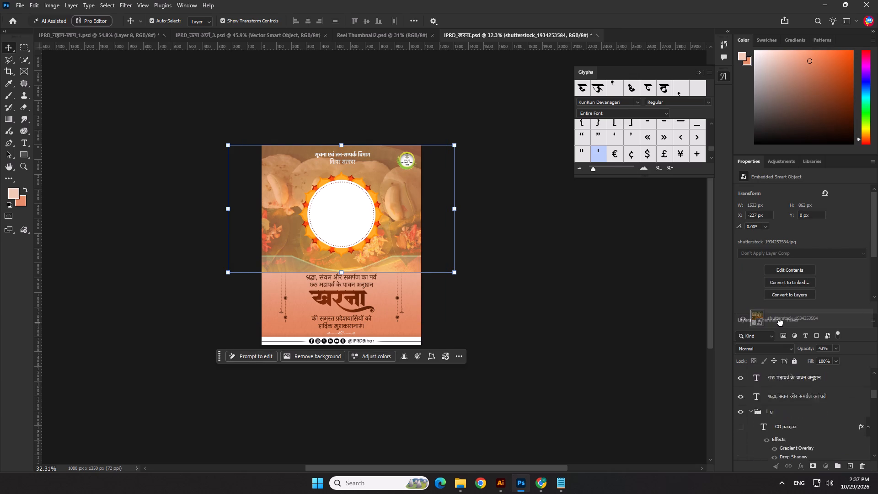
left_click_drag(781, 323, 776, 392)
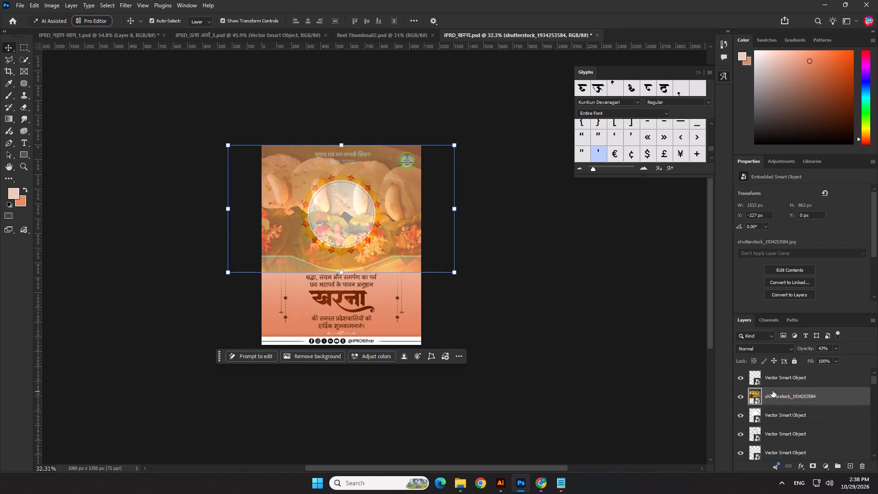
left_click(772, 404, "alt")
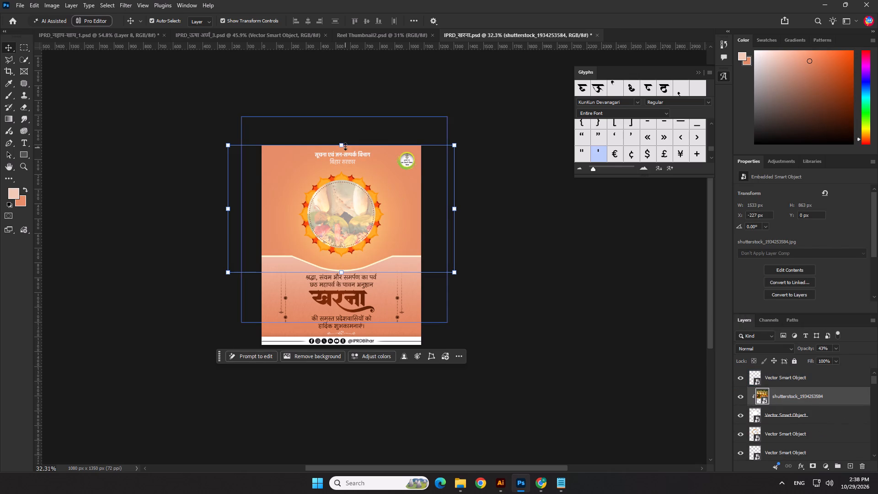
Fit the food photo inside the petal-framed circle at about 60% scale and 100% opacity, shifted so the food fills the circle.
left_click_drag(345, 145, 345, 191)
left_click_drag(348, 214, 347, 192)
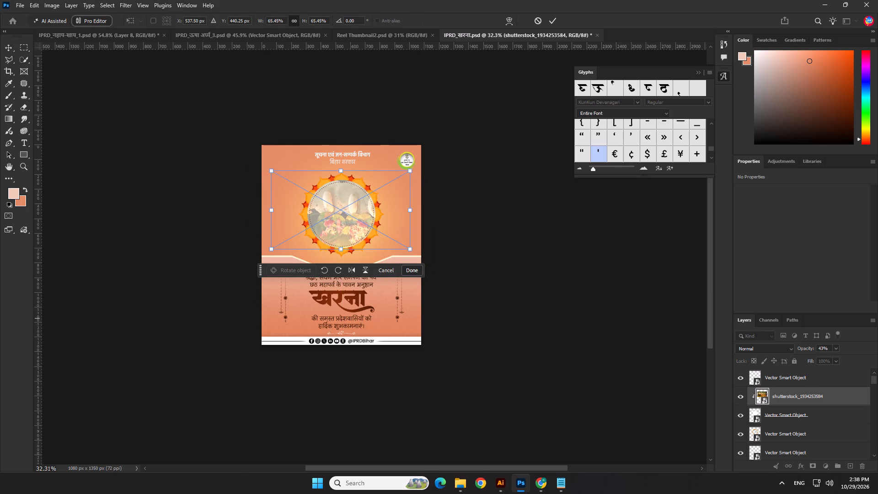
left_click_drag(803, 349, 877, 361)
scroll(422, 234, "up", 5)
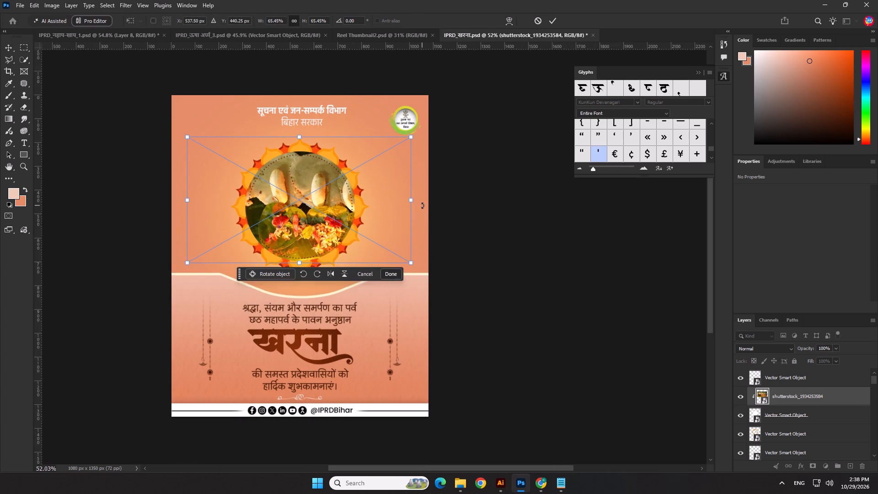
left_click_drag(297, 134, 301, 144)
left_click_drag(309, 197, 386, 196)
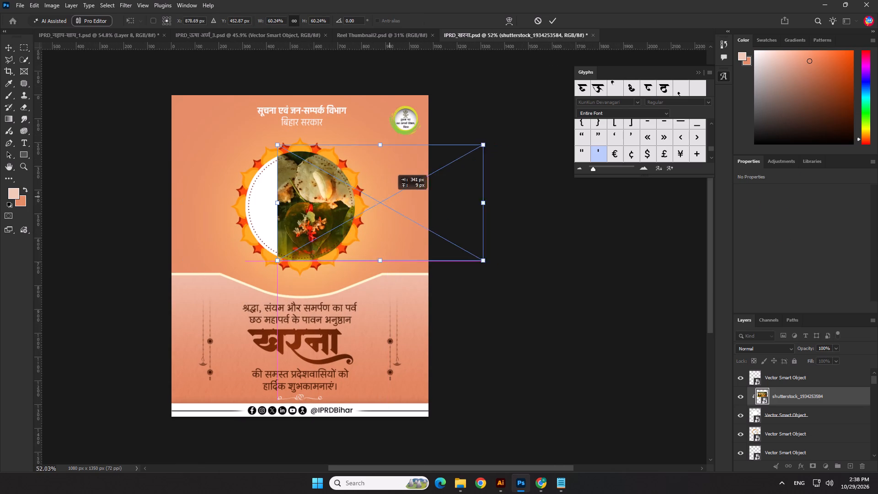
left_click_drag(386, 196, 353, 199)
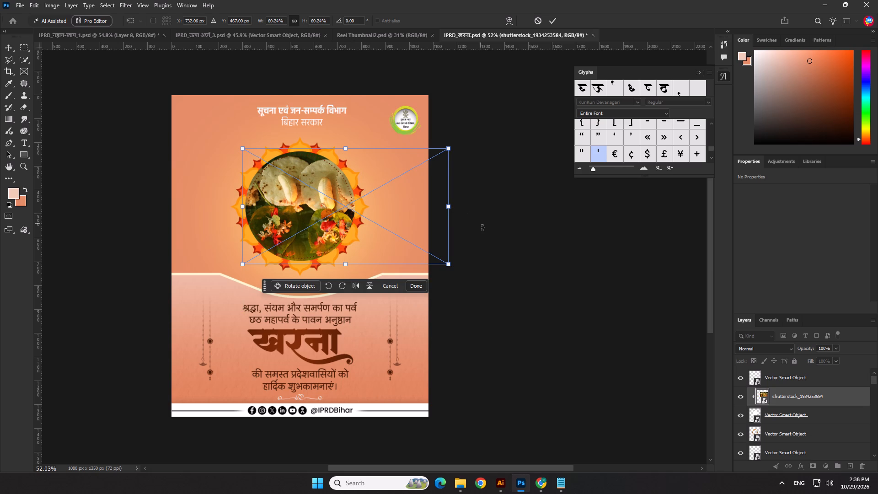
left_click(449, 208)
key("Return")
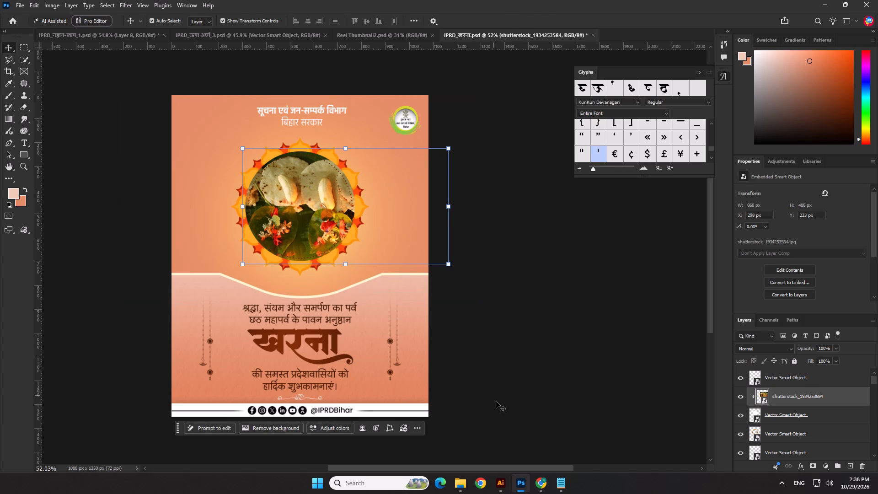
Switch to Chrome, open Pinterest and search for "reel thumbnail".
left_click(540, 493)
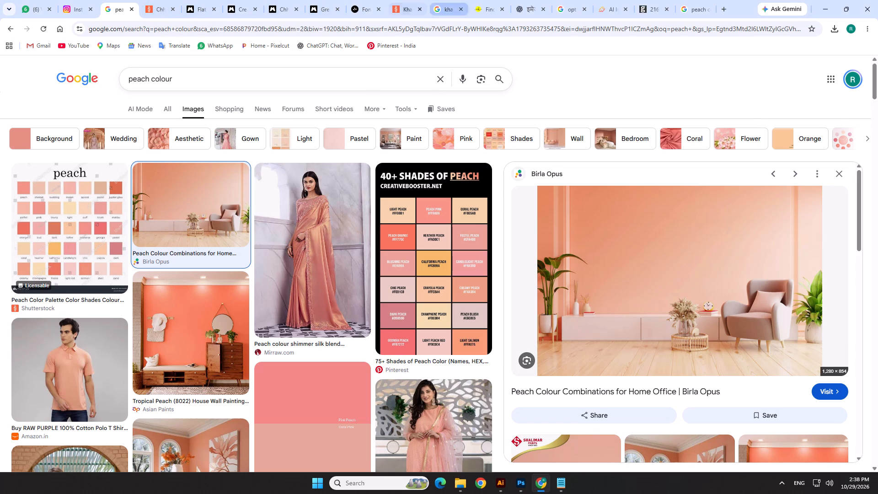
left_click(411, 0)
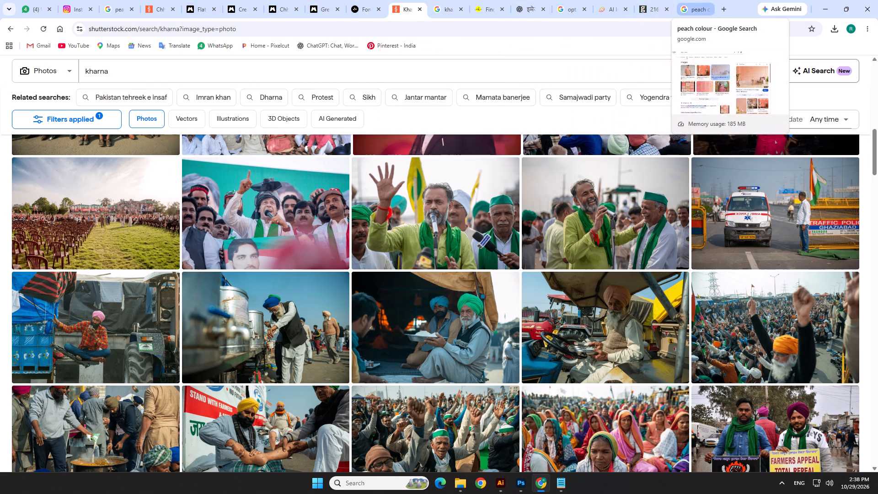
left_click(703, 1)
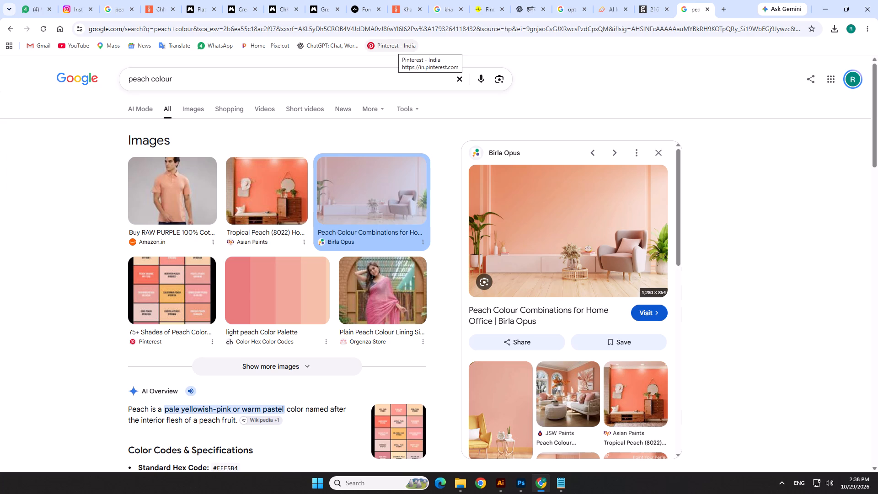
left_click(394, 47)
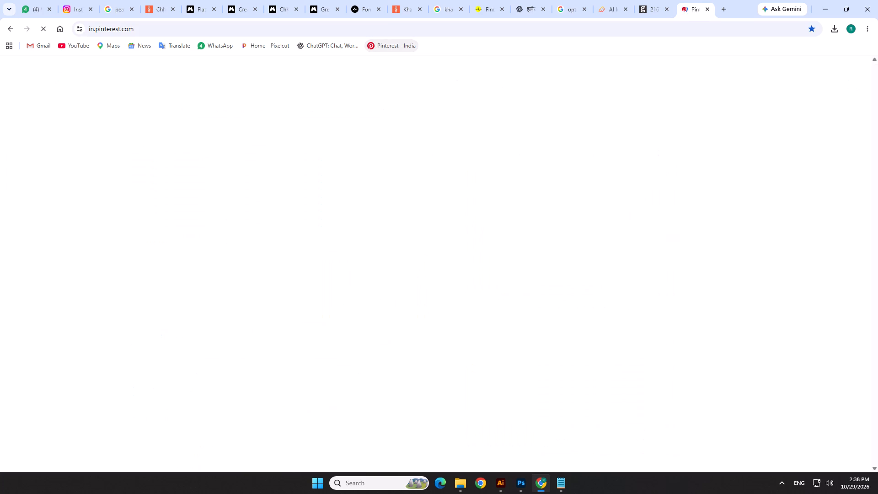
left_click(200, 71)
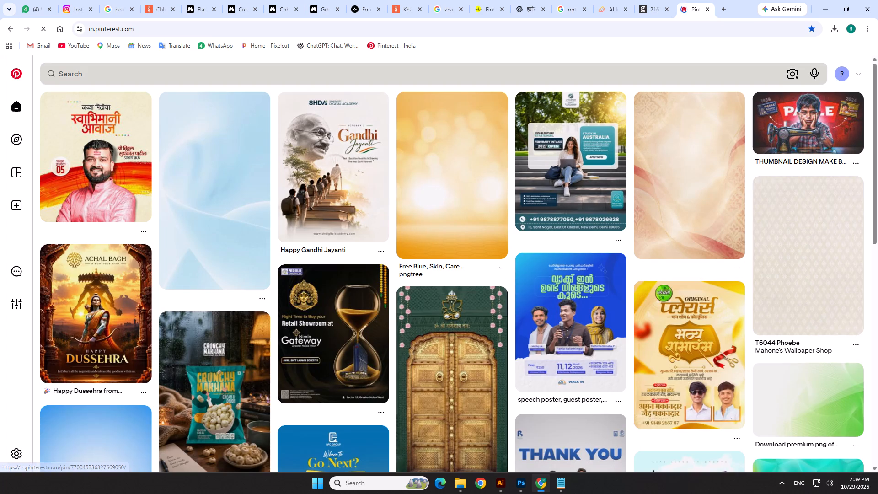
left_click(0, 126)
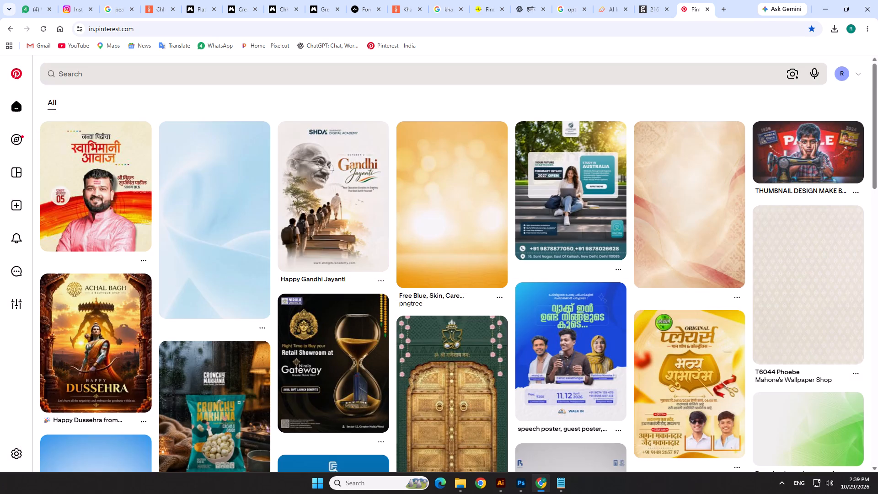
left_click(145, 77)
type("ree")
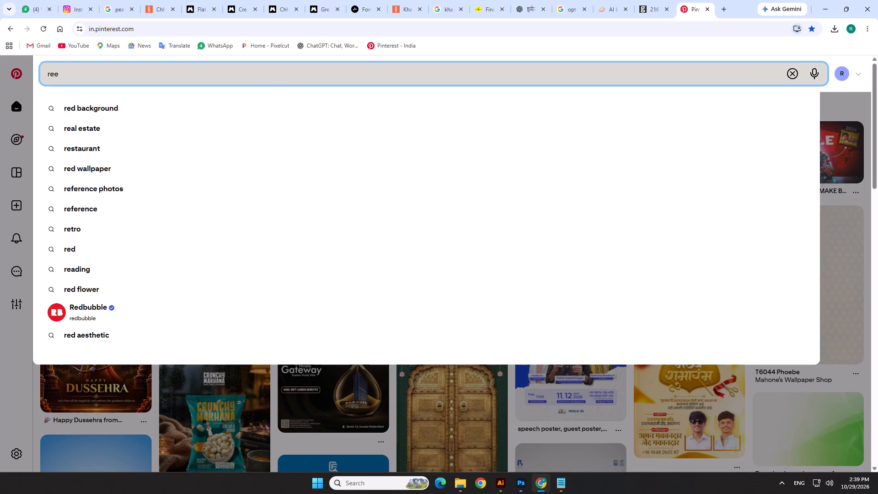
type("l bg")
key("BackSpace")
key("BackSpace")
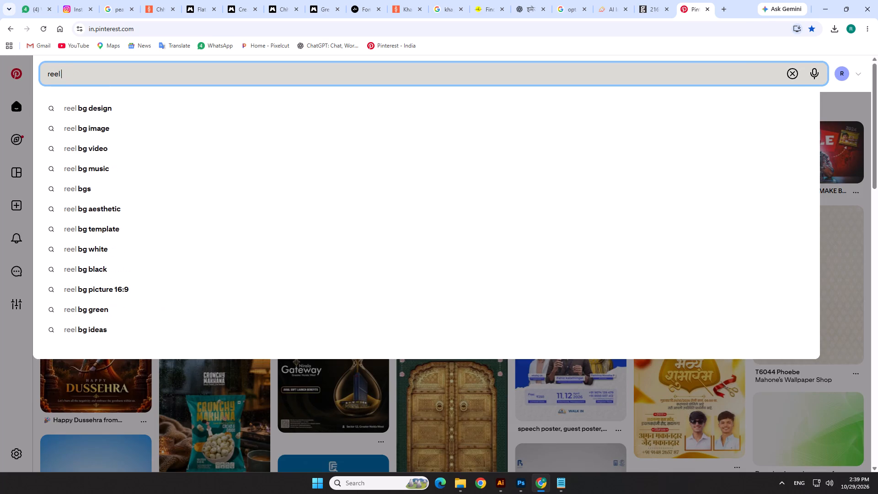
type("th")
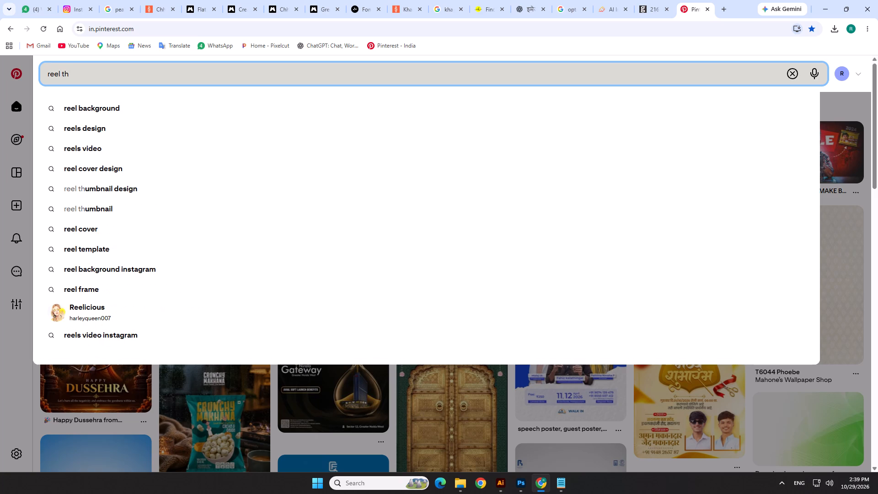
key("Down")
key("Down")
key("Return")
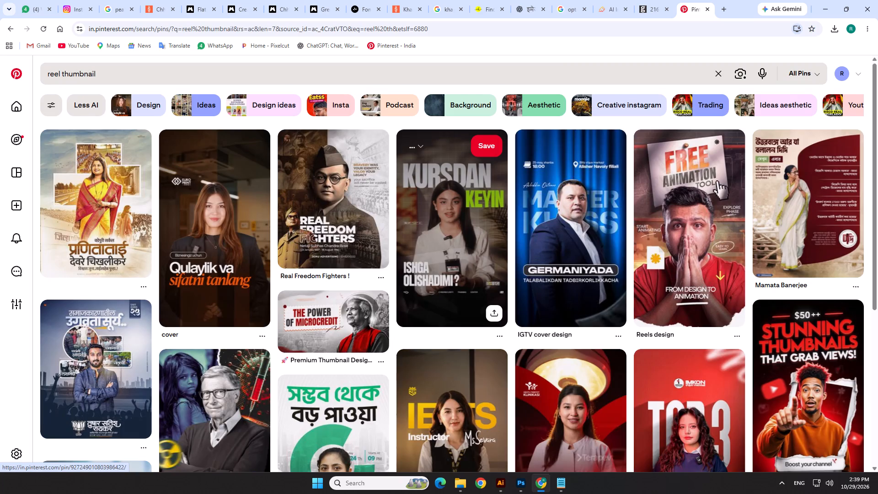
Browse the reel thumbnail results, copy the "Jai Shree Ram" poster image and return to the results.
scroll(426, 283, "down", 16)
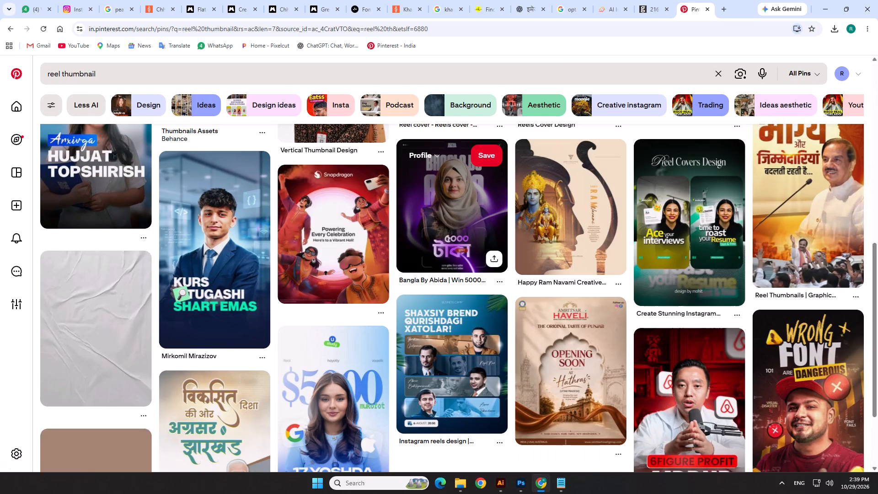
scroll(494, 256, "down", 5)
scroll(534, 237, "down", 8)
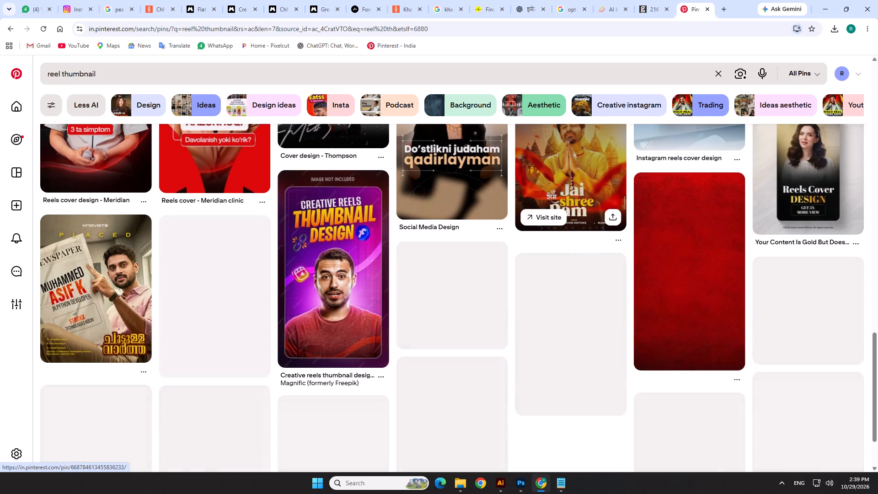
scroll(534, 237, "up", 1)
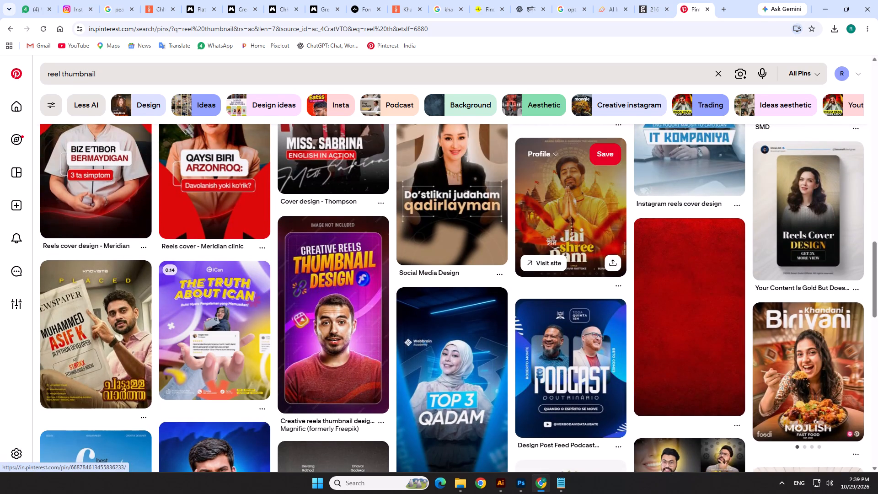
left_click(564, 188)
right_click(166, 222)
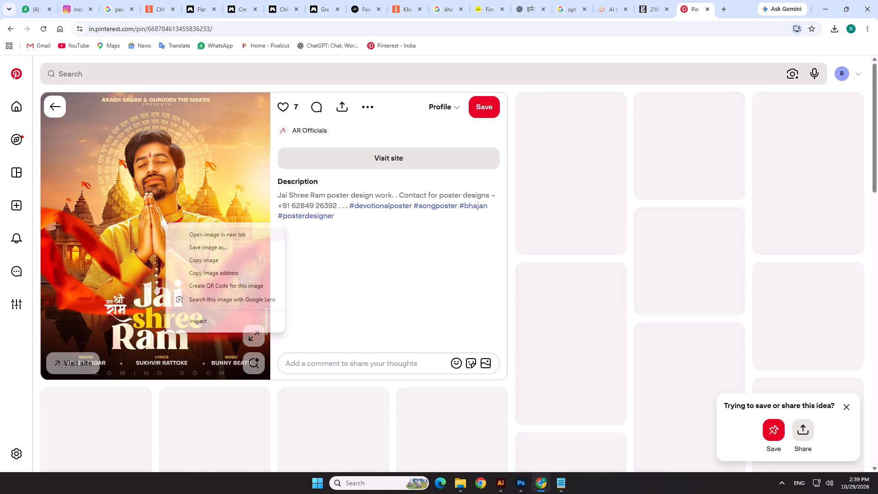
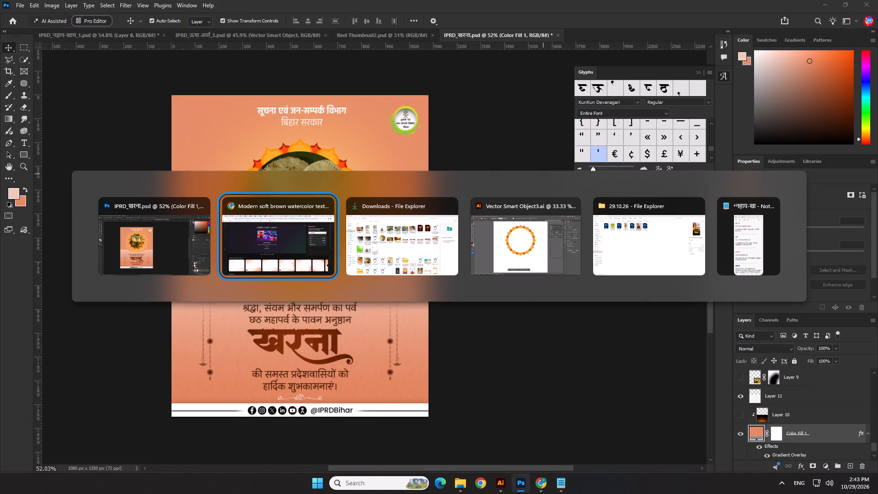
left_click(312, 234, "alt")
left_click_drag(771, 57, 435, 317)
key("alt+Tab")
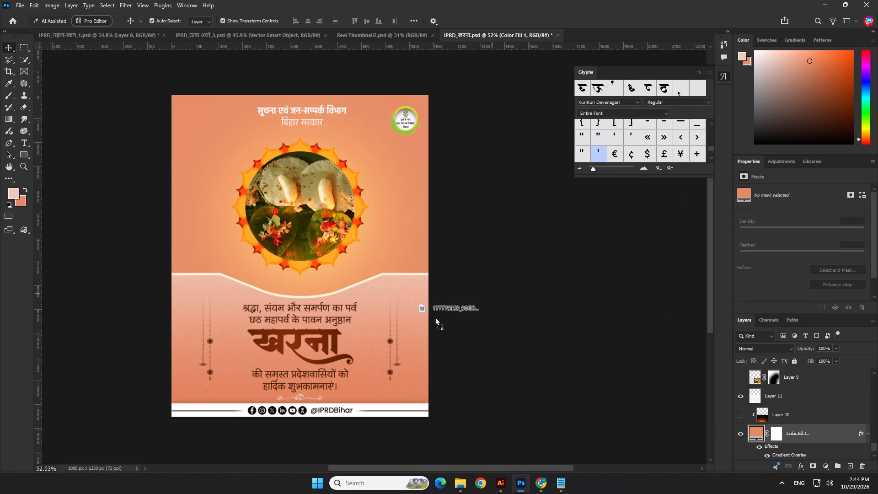
left_click_drag(435, 317, 383, 358)
left_click_drag(396, 295, 399, 341)
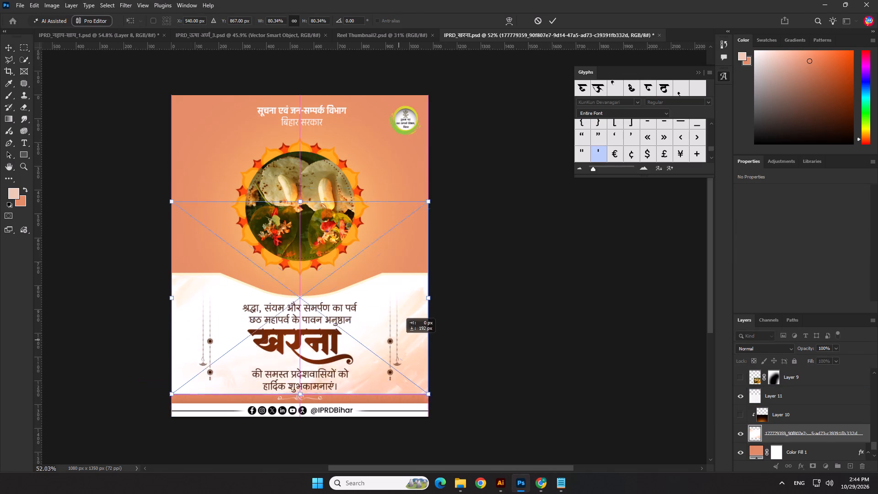
left_click_drag(399, 341, 398, 365)
Find Layer 11 in the layer stack and compare the poster with that layer hidden and shown.
scroll(802, 415, "up", 16)
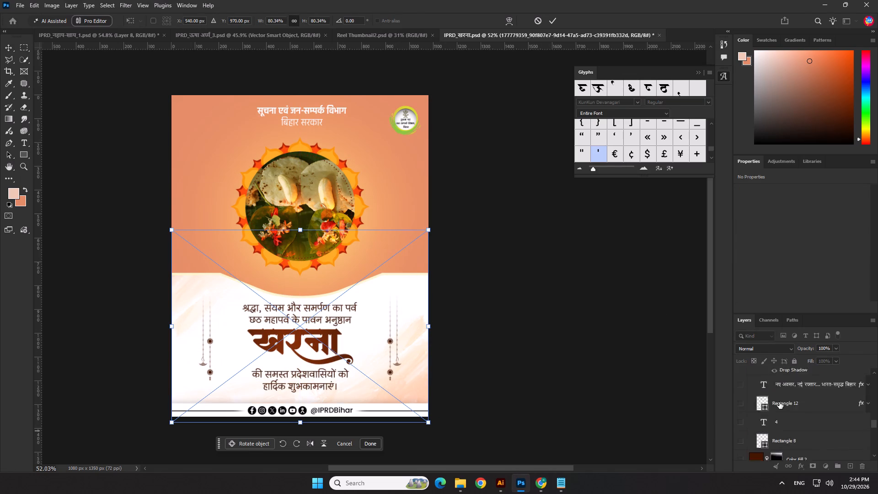
scroll(779, 402, "up", 20)
scroll(779, 402, "up", 9)
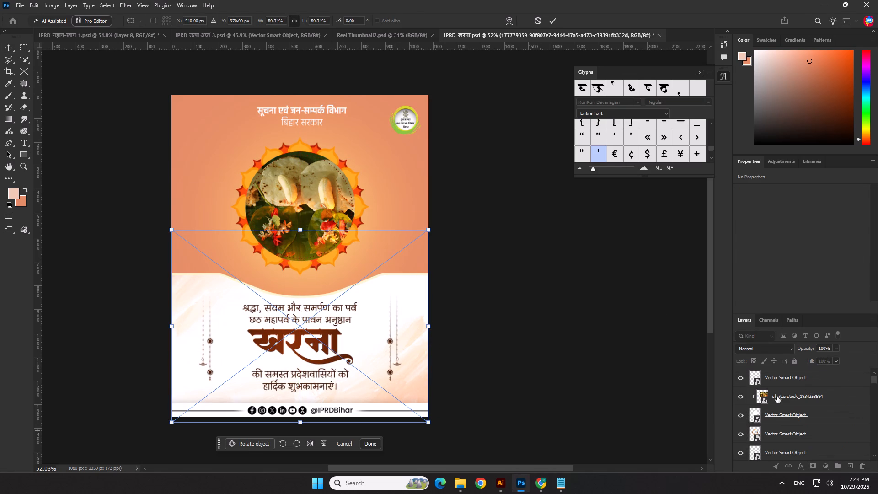
scroll(777, 396, "up", 1)
scroll(777, 396, "down", 2)
scroll(777, 396, "up", 1)
scroll(777, 396, "down", 15)
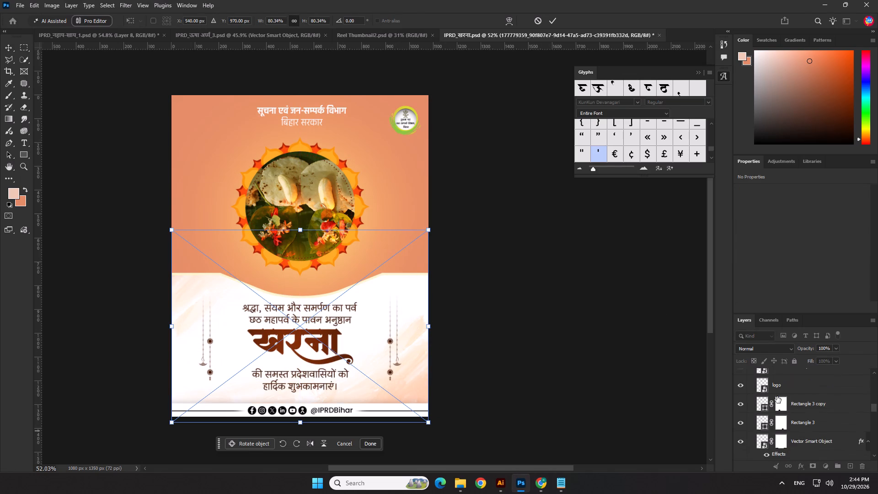
scroll(777, 396, "down", 13)
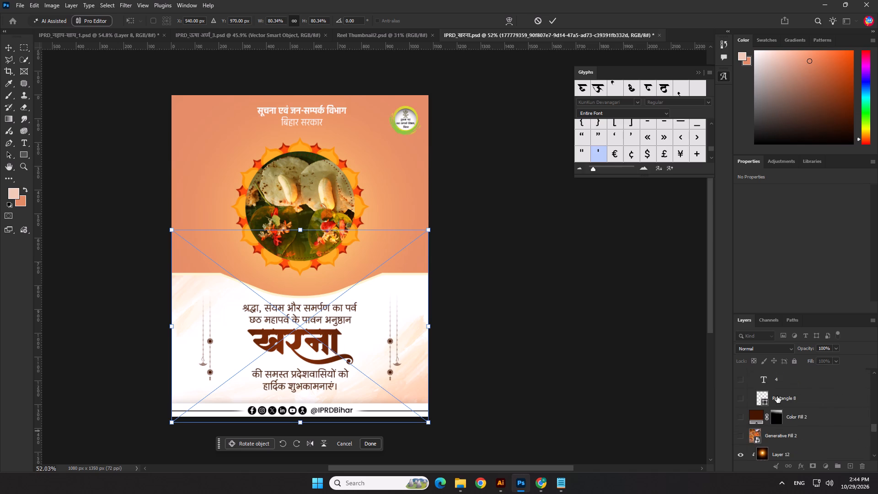
scroll(777, 396, "down", 10)
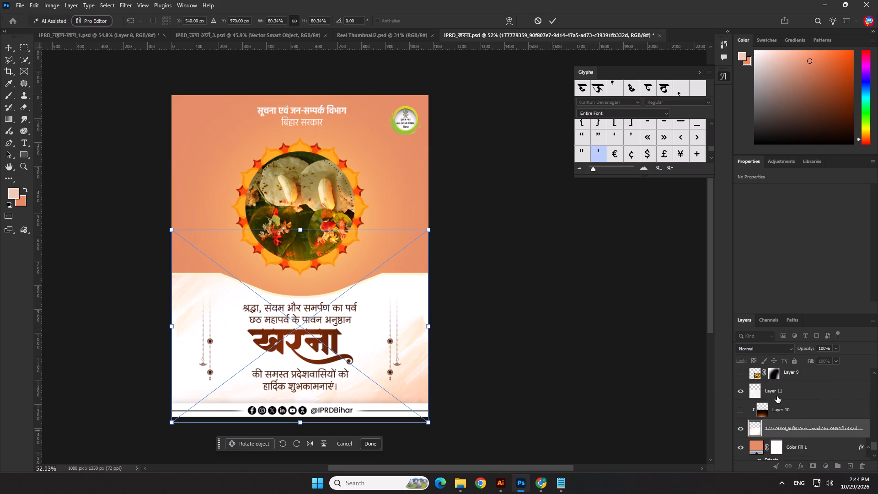
scroll(777, 396, "down", 6)
scroll(776, 397, "up", 2)
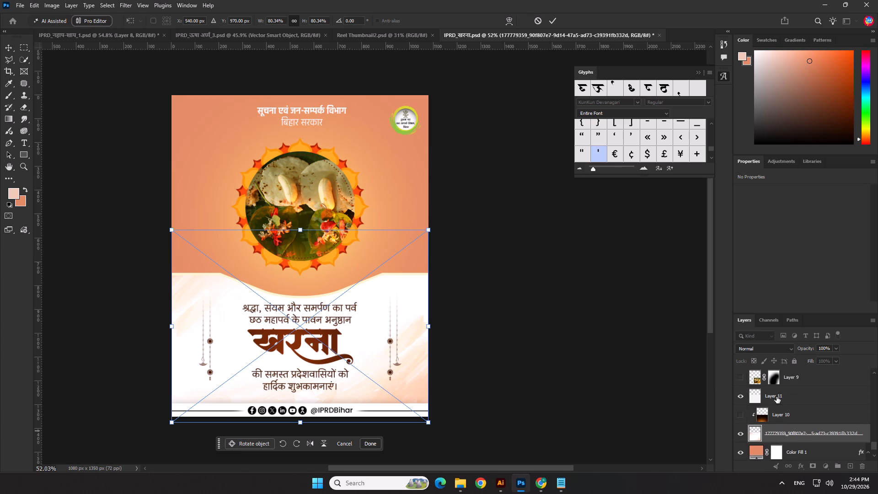
left_click(776, 397)
left_click(739, 399)
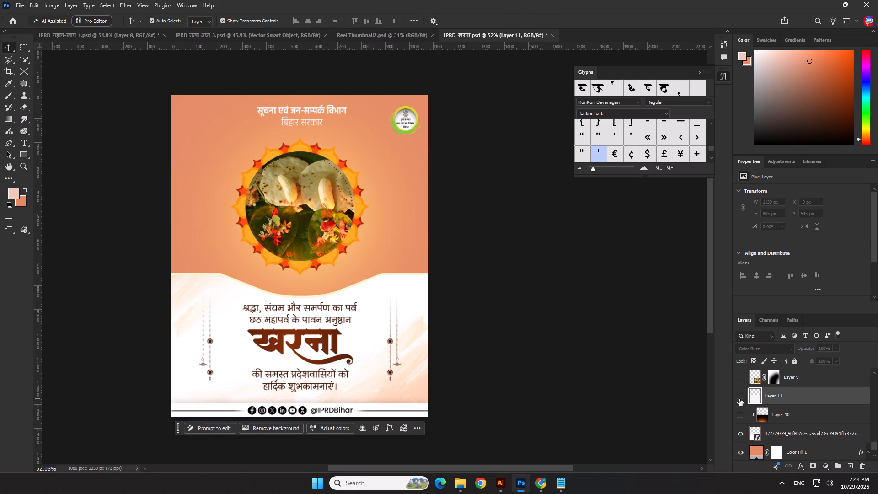
left_click(739, 399)
double_click(739, 399)
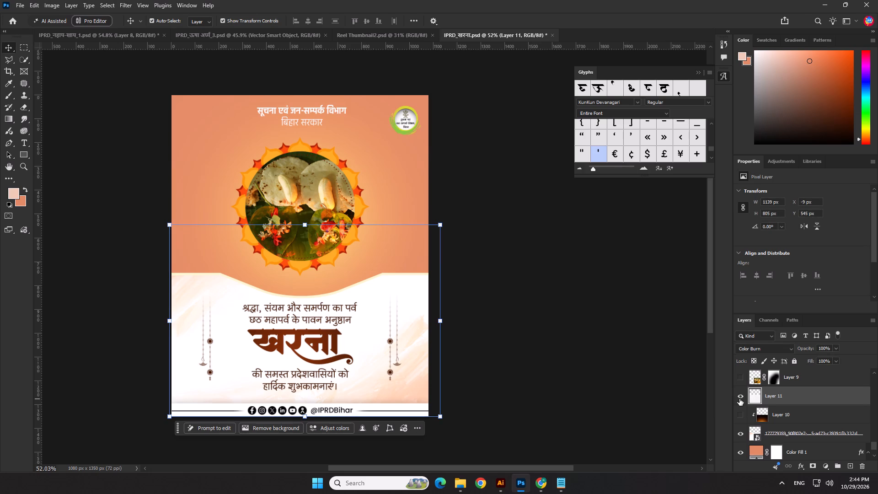
Scale Layer 11 down to about 1120 × 791 px and hide it.
left_click_drag(441, 325, 435, 325)
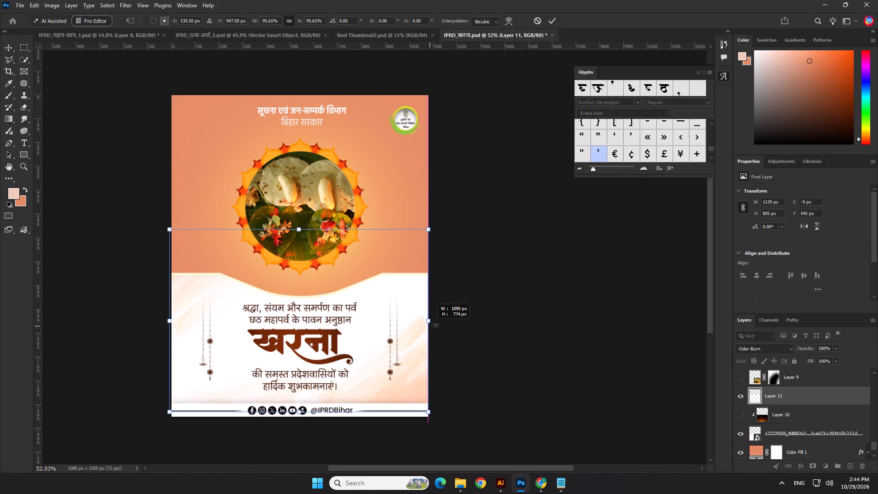
left_click_drag(435, 325, 437, 325)
key("Delete")
left_click(785, 398)
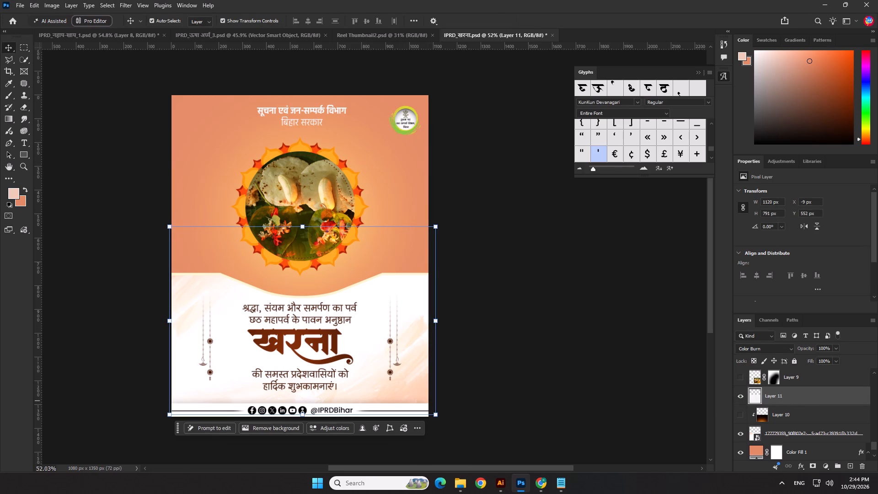
left_click(737, 399)
Examine the poster with the watercolor background behind the greeting text, ending with the watercolor image selected.
left_click(425, 364)
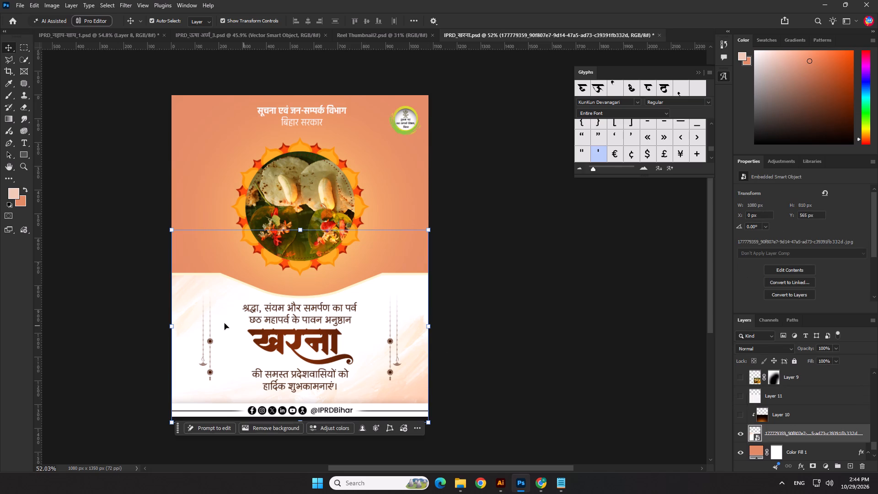
key("Return")
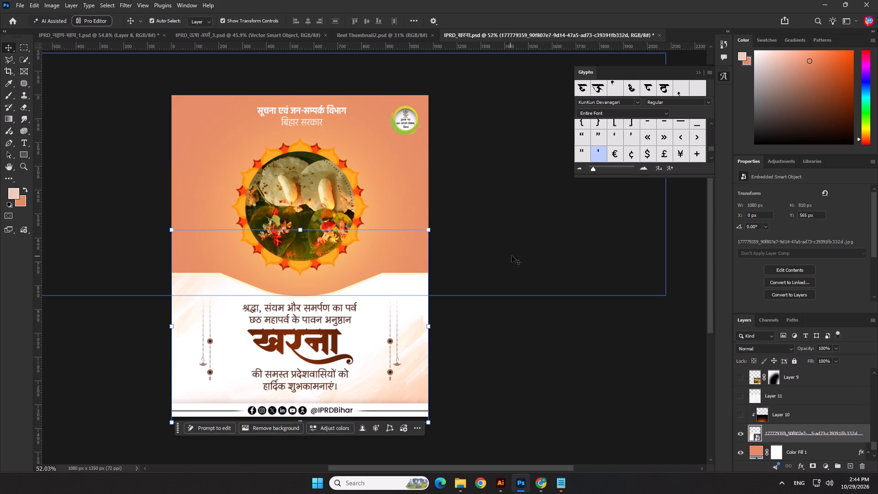
left_click(512, 256)
left_click(418, 236)
left_click(585, 298)
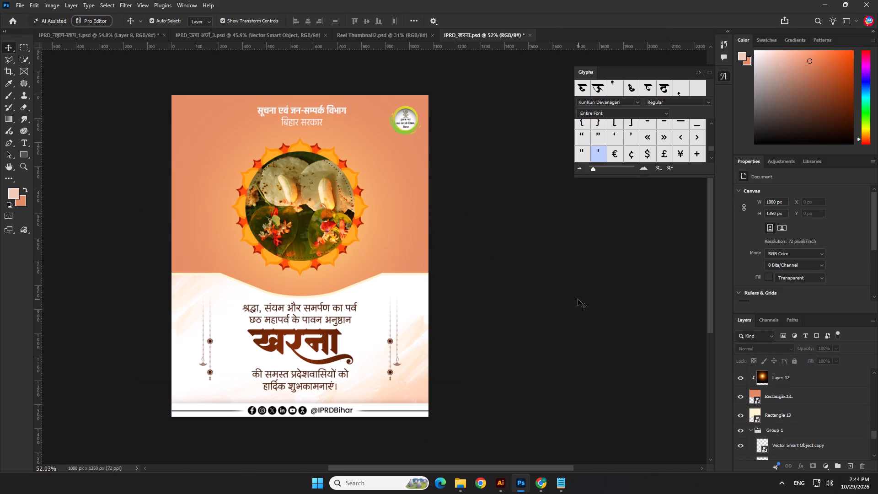
scroll(578, 299, "down", 3)
left_click(546, 314)
scroll(454, 369, "up", 2)
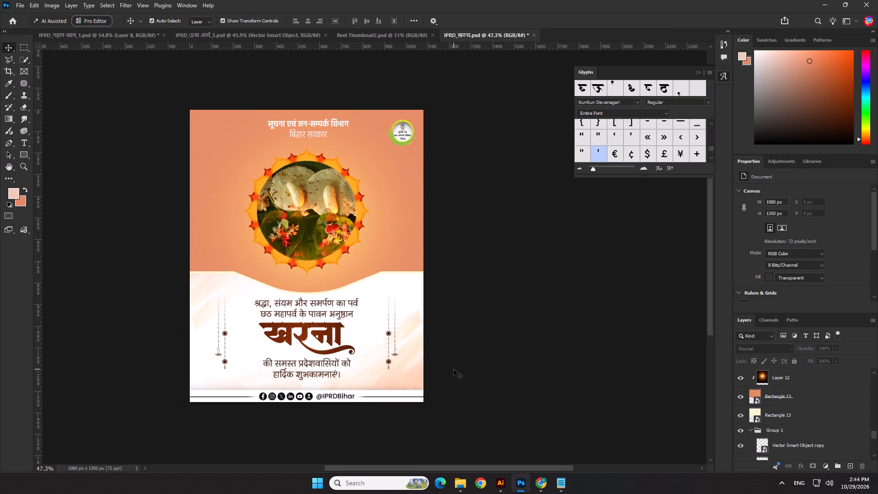
left_click(210, 290)
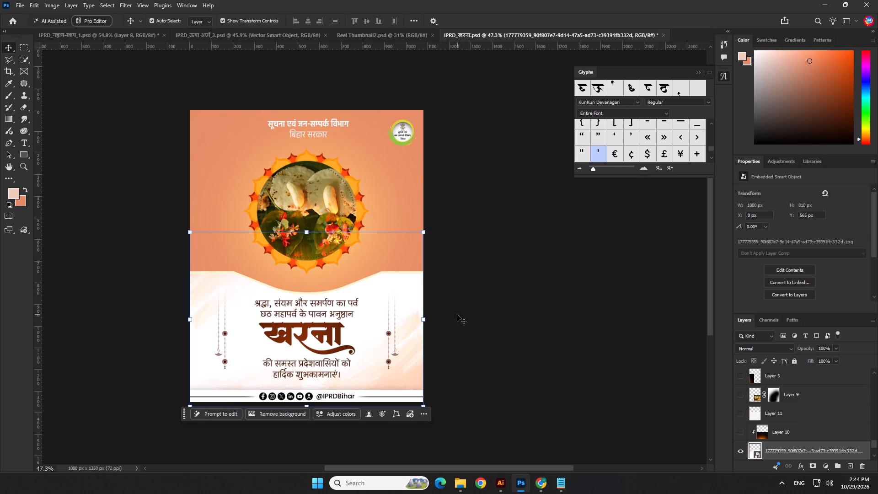
Return to the Magnific bg results and download the orange-red grainy gradient wallpaper at its original 3584 x 5376px size.
left_click(540, 478)
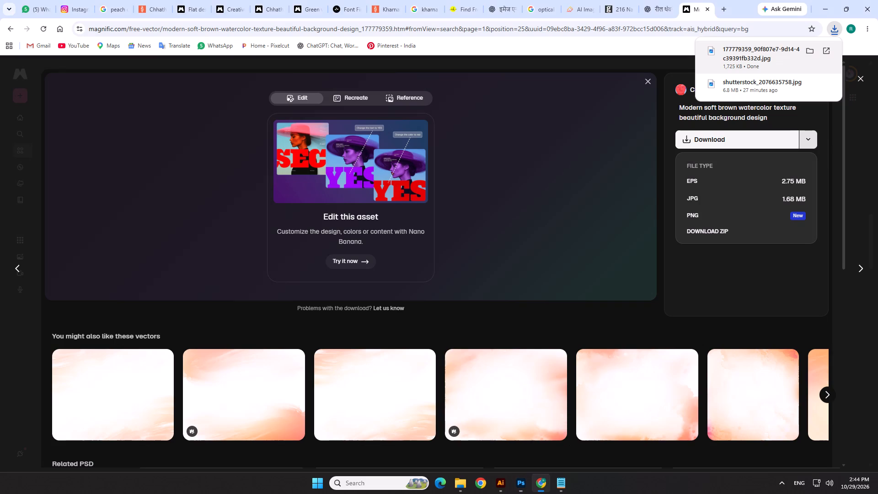
left_click(7, 26)
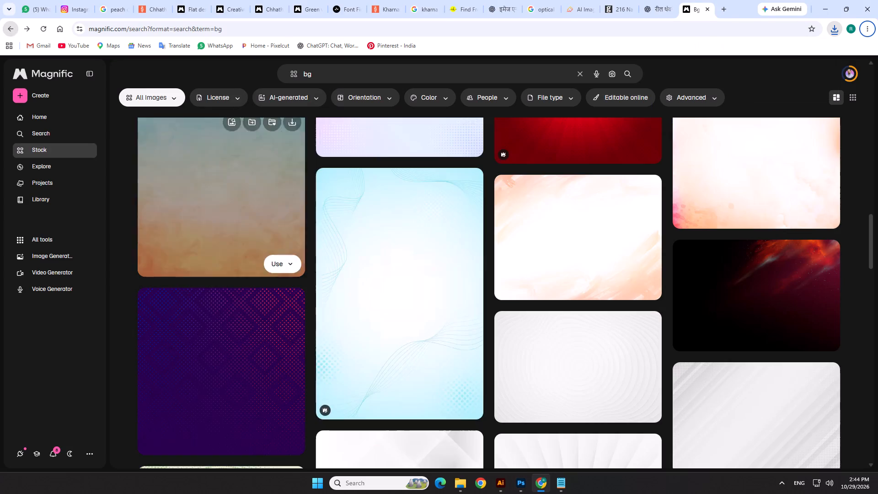
scroll(352, 272, "down", 11)
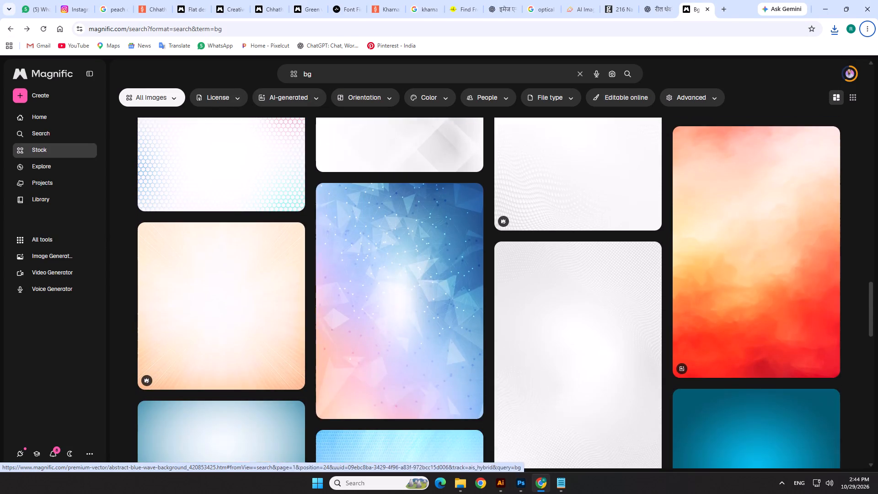
left_click(767, 246)
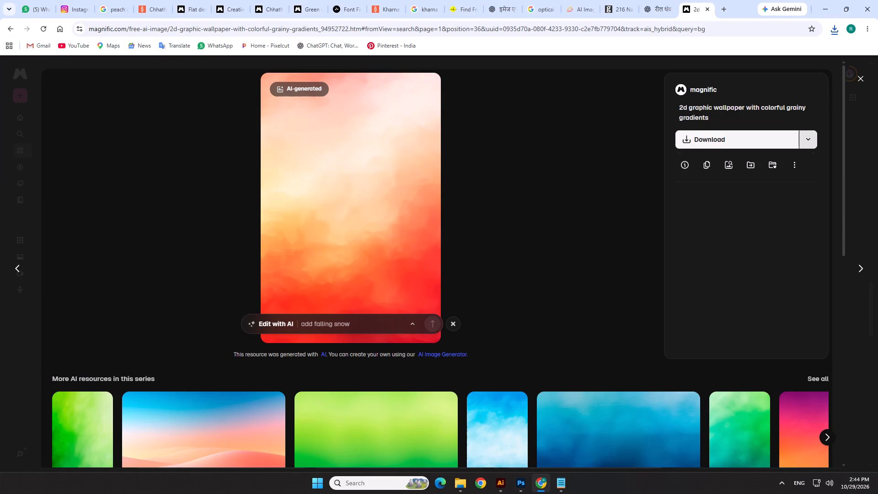
left_click(811, 138)
left_click(707, 231)
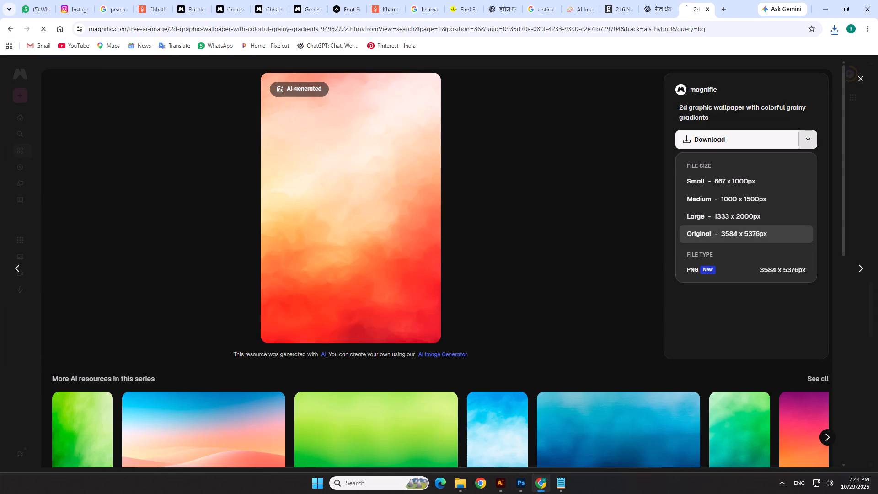
Place the downloaded gradient wallpaper in the Photoshop poster between Layer 12 and the orange Rectangle 13, and clip it to that rectangle.
key("alt+Tab")
left_click(415, 183)
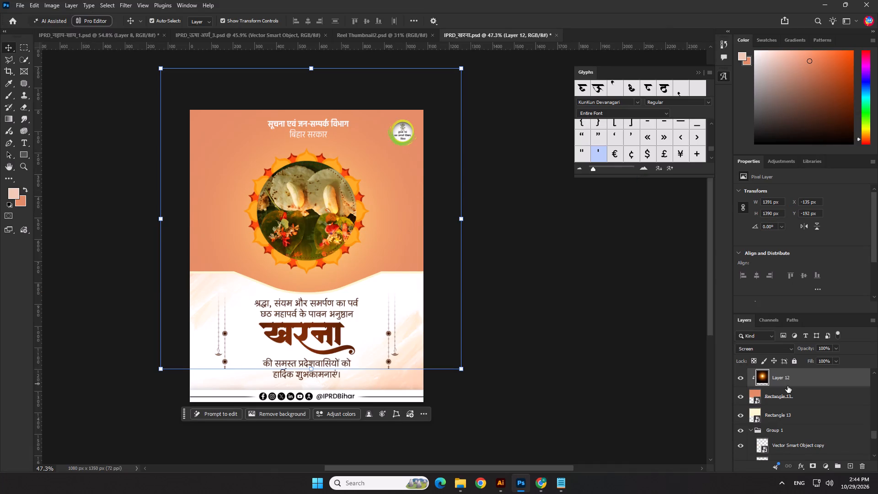
left_click(787, 397)
key("alt+Tab")
left_click_drag(731, 57, 372, 220)
key("alt+Tab")
scroll(332, 226, "down", 2)
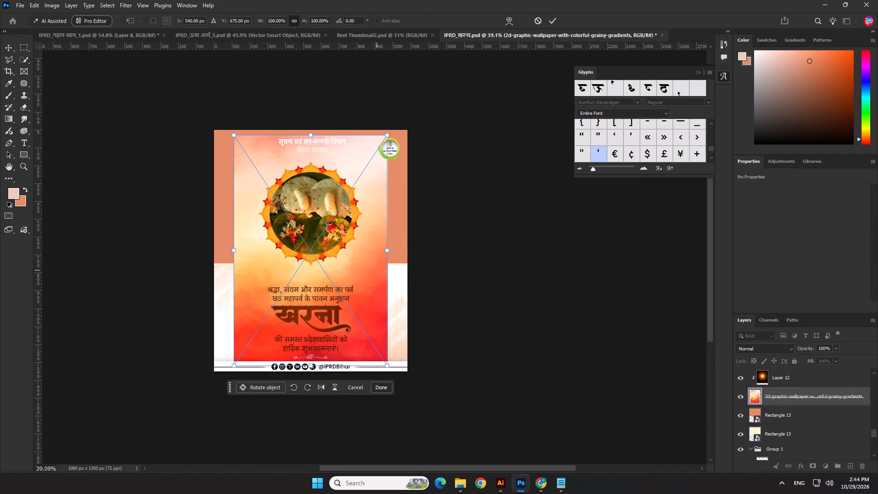
left_click(785, 406, "alt")
Scale up the clipped gradient wallpaper until it covers the full width of the poster's upper area.
scroll(373, 231, "down", 3)
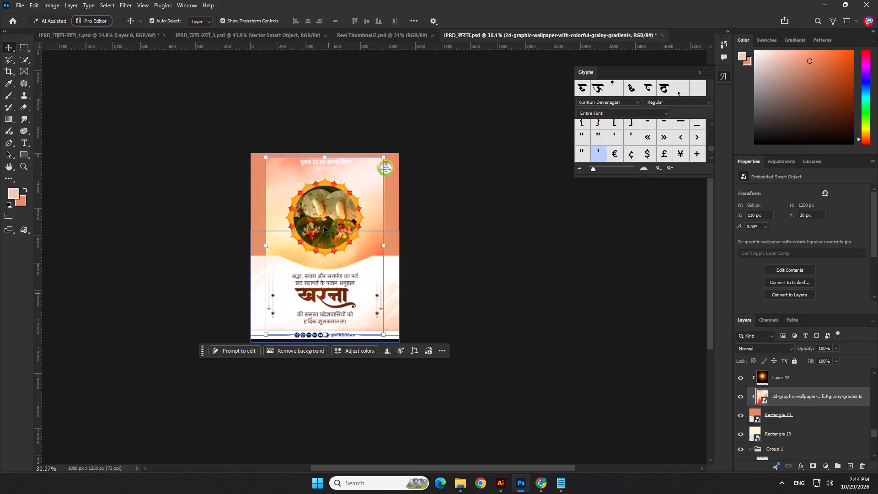
left_click_drag(325, 157, 332, 96)
key("Return")
left_click(471, 225)
Change the department heading text at the top of the poster to black.
scroll(301, 156, "up", 2)
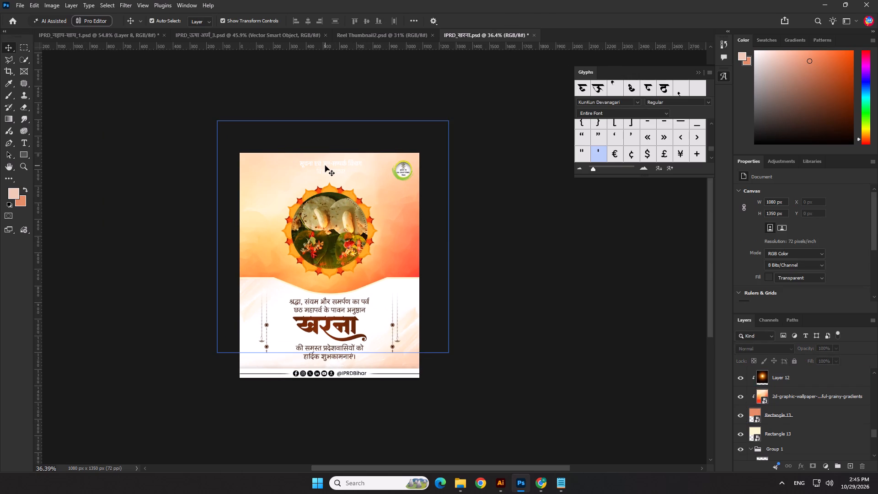
left_click(325, 166)
left_click(827, 264)
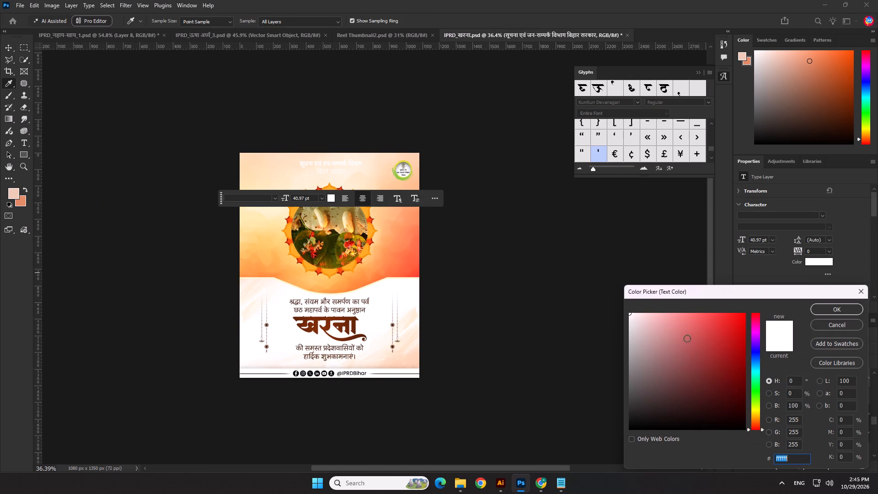
left_click_drag(683, 338, 621, 446)
left_click(843, 307)
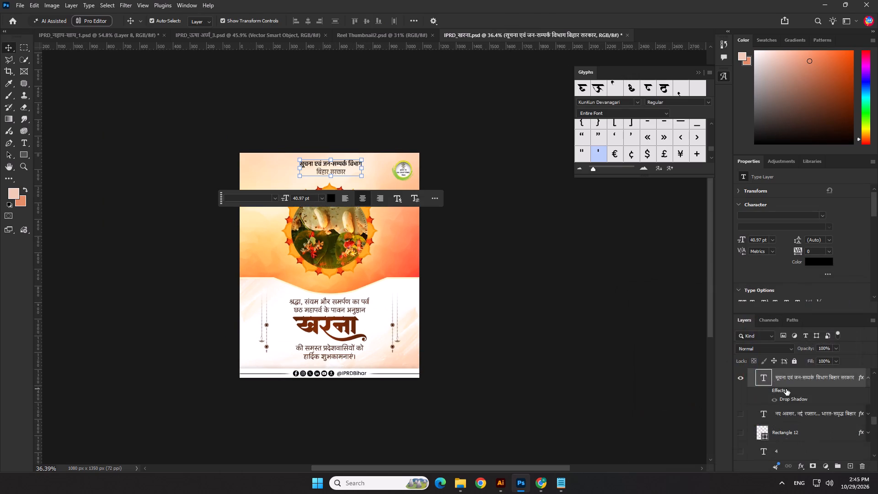
Look through the poster's layer stack from the heading text up to the topmost layers and back.
scroll(785, 390, "up", 18)
scroll(769, 401, "up", 6)
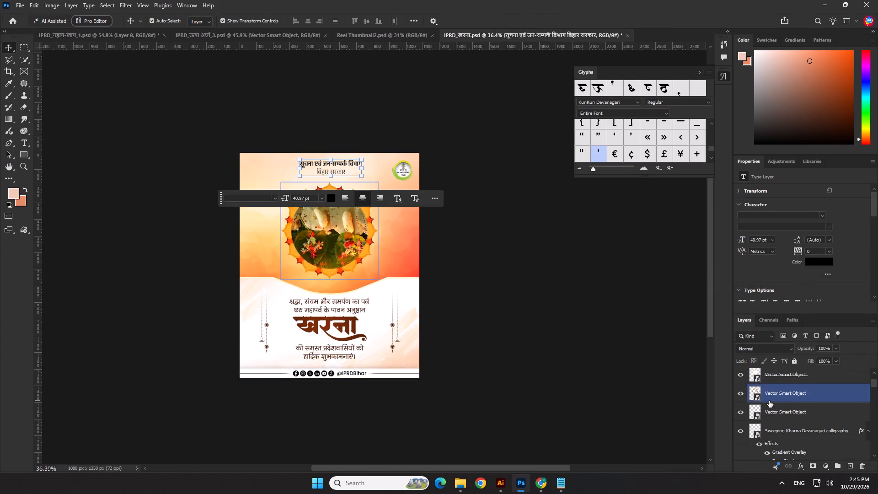
scroll(769, 401, "up", 8)
scroll(769, 401, "down", 7)
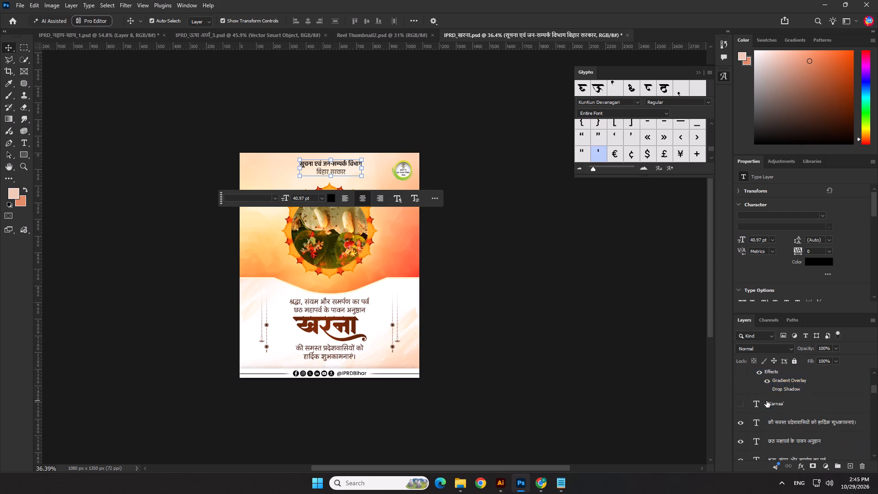
scroll(766, 401, "down", 4)
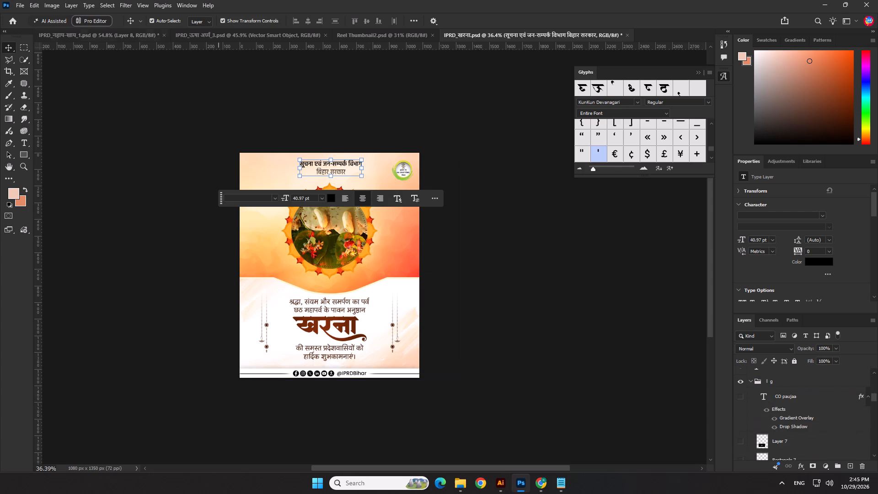
Copy the Frame layer from IPRD_नहाय-खाय_1.psd into IPRD_खरना.psd and move it to the top of the layer stack.
left_click(146, 36)
left_click(246, 123)
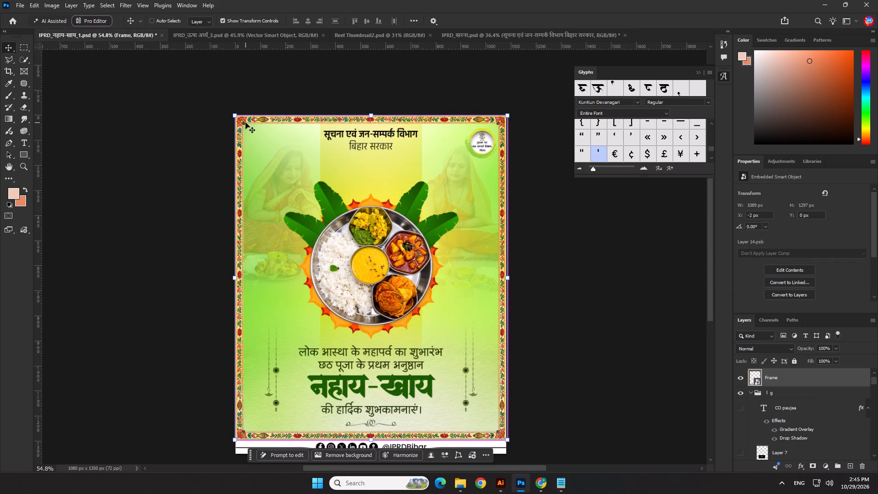
key("ctrl+c")
key("ctrl+c")
left_click(521, 34)
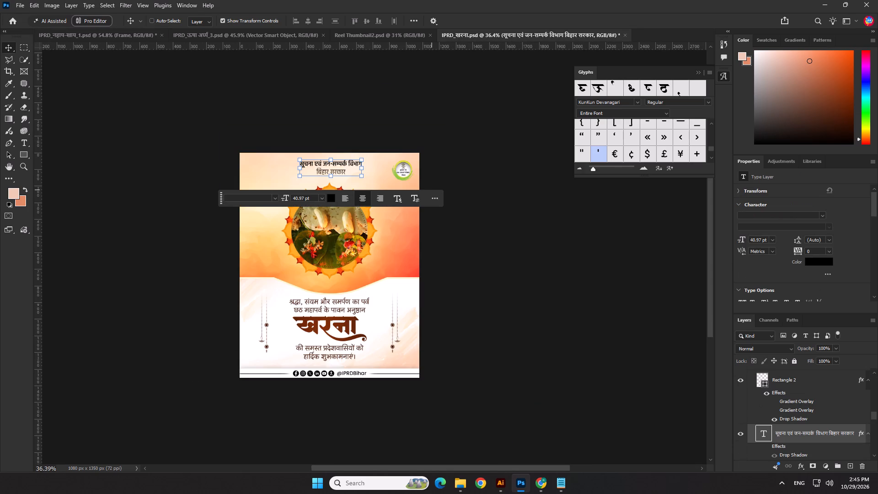
key("ctrl+v")
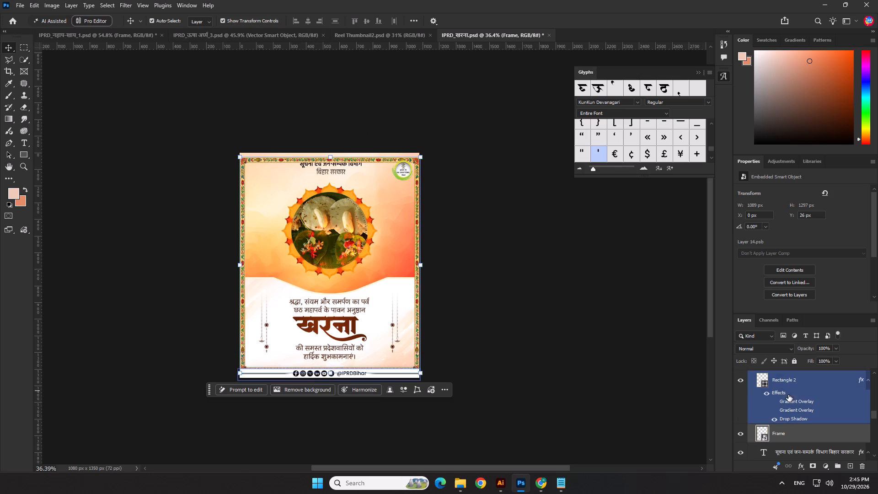
left_click_drag(783, 433, 776, 330)
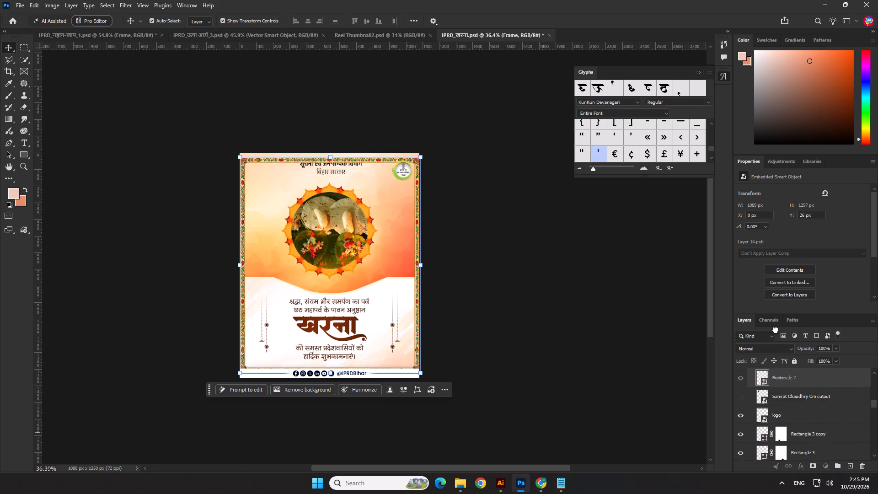
left_click_drag(776, 330, 772, 371)
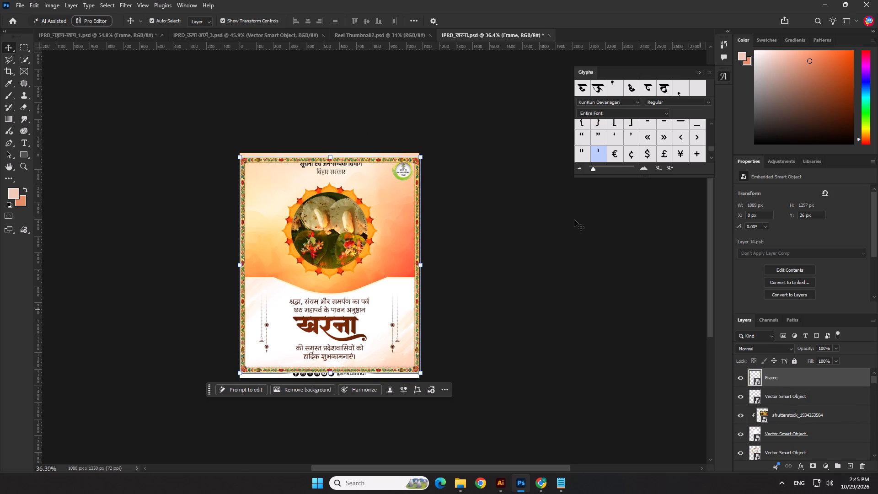
Set alignment to Canvas and align the Frame layer with the poster's top edge.
left_click(418, 18)
left_click(445, 111)
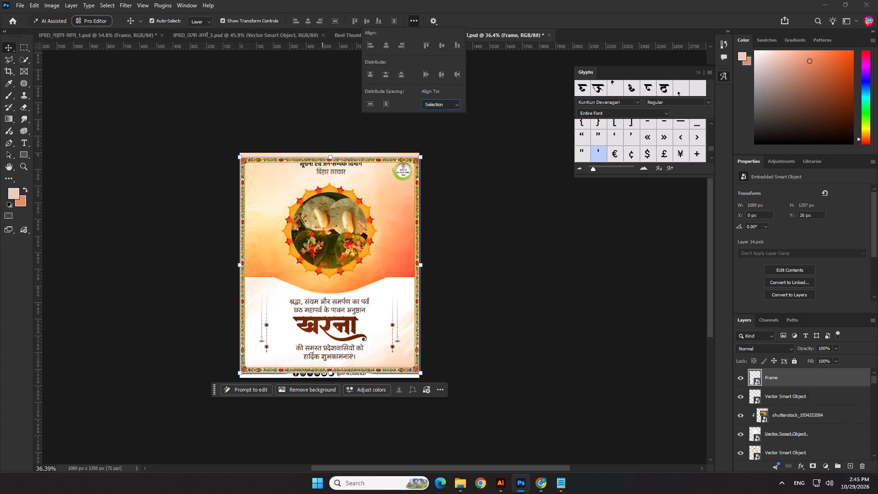
left_click(446, 104)
left_click(445, 119)
left_click(352, 20)
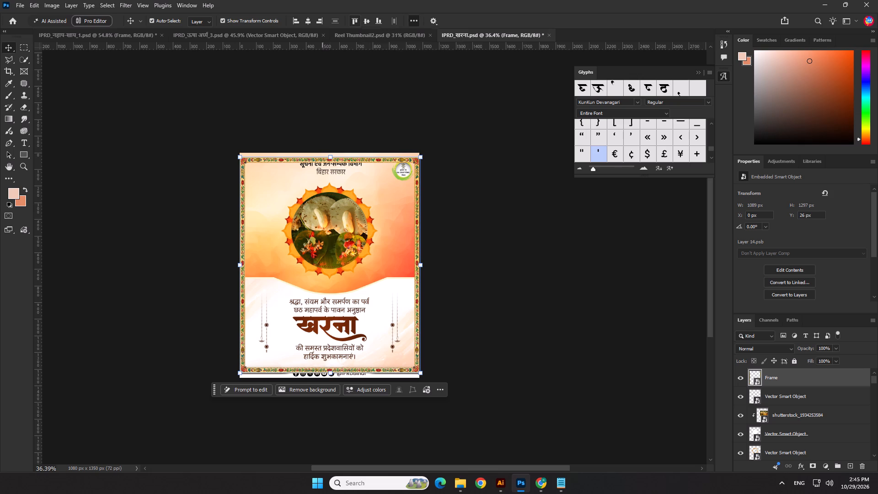
scroll(391, 175, "up", 9)
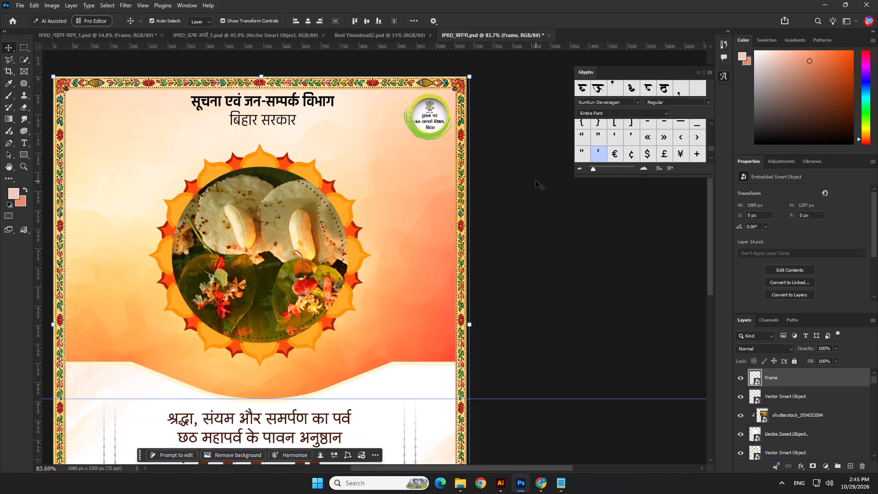
scroll(535, 181, "up", 1)
key("Return")
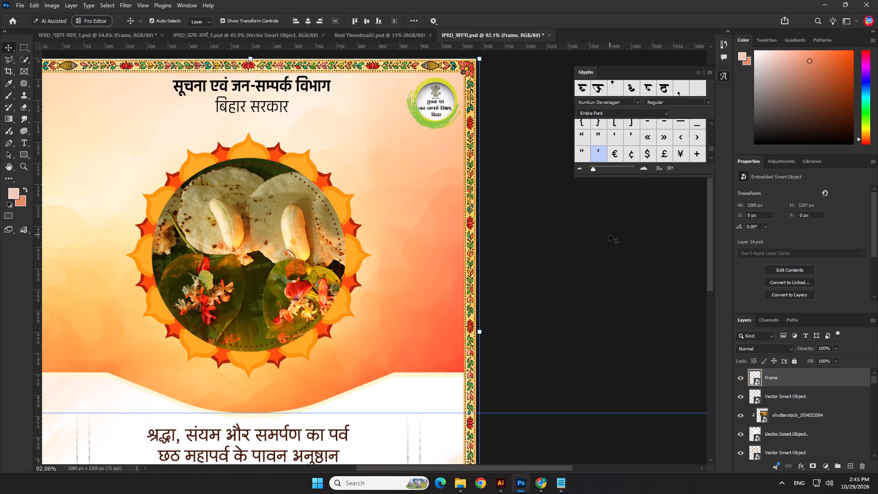
left_click(610, 235)
scroll(574, 213, "down", 4)
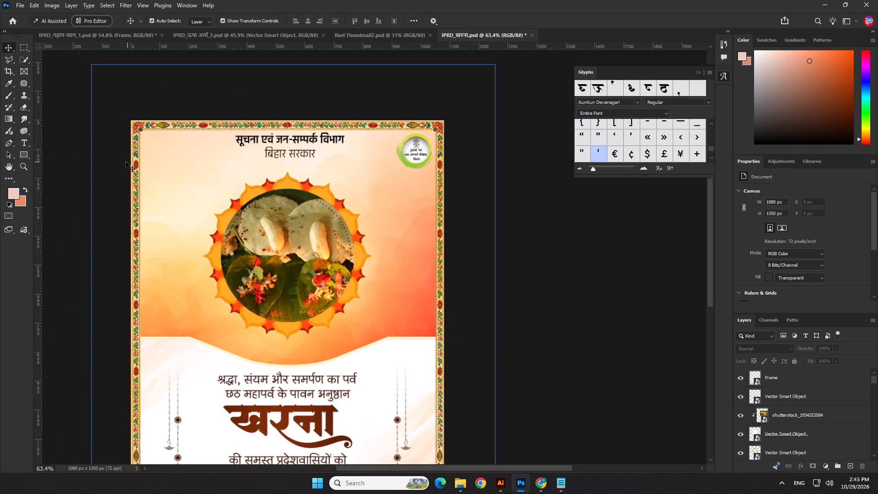
Nudge the Frame layer slightly left for a better fit on the poster's width.
scroll(126, 161, "up", 7)
key("Return")
left_click(104, 144)
key("Left")
key("Left")
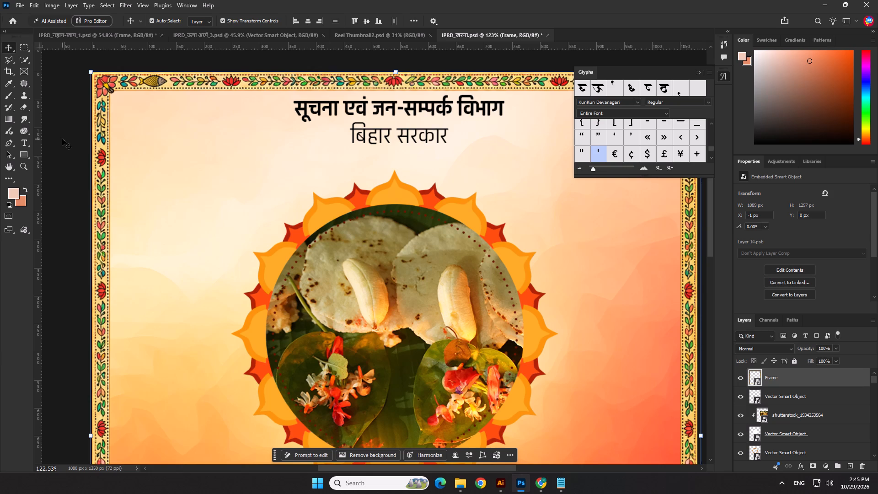
key("Right")
key("Left")
left_click(62, 139)
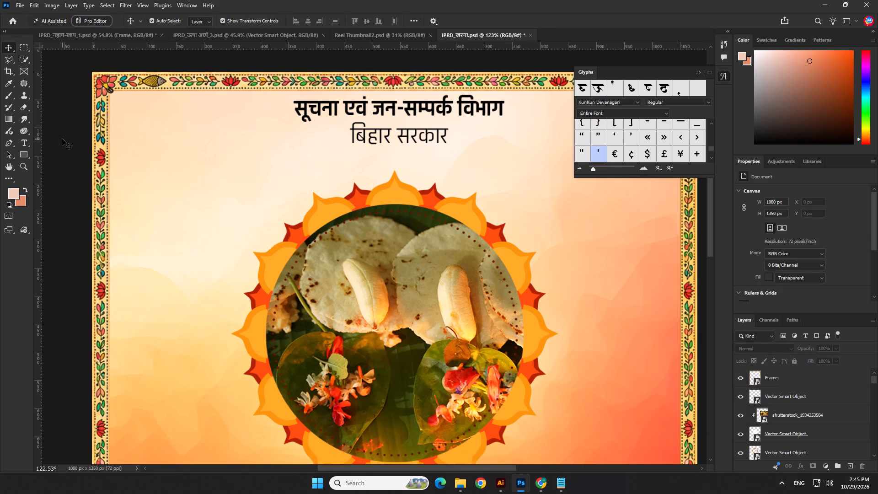
Align the top edges of the department heading and round logo relative to the selection, and nudge both down clear of the frame.
scroll(62, 139, "down", 5)
left_click(192, 111)
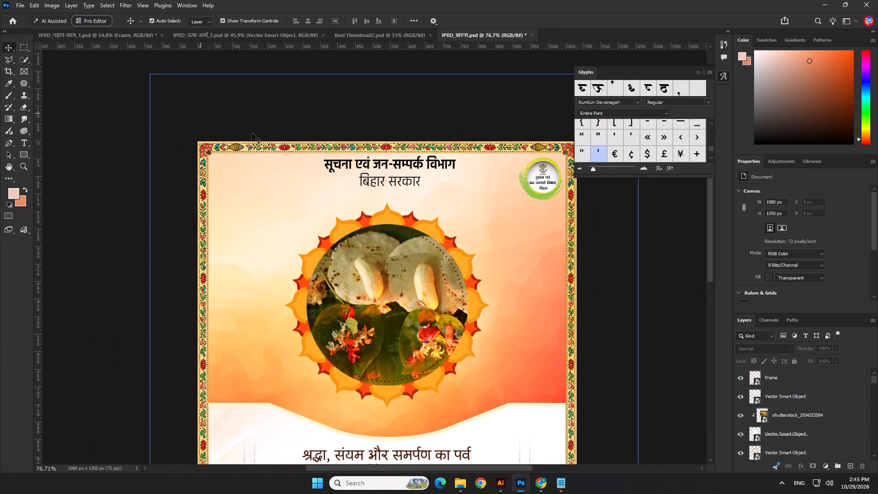
scroll(311, 118, "down", 6)
left_click(552, 206)
scroll(429, 198, "up", 4)
left_click(372, 205)
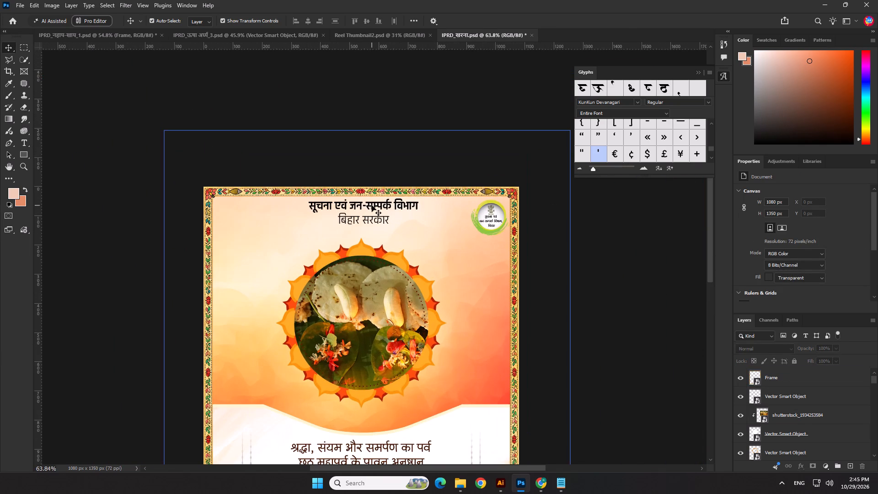
left_click(487, 219, "shift")
left_click(354, 21)
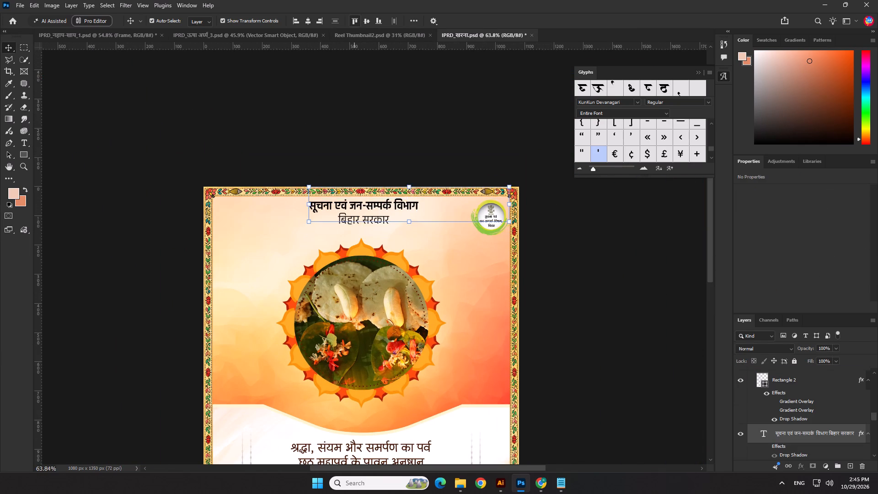
key("ctrl+z")
left_click(409, 21)
left_click(443, 108)
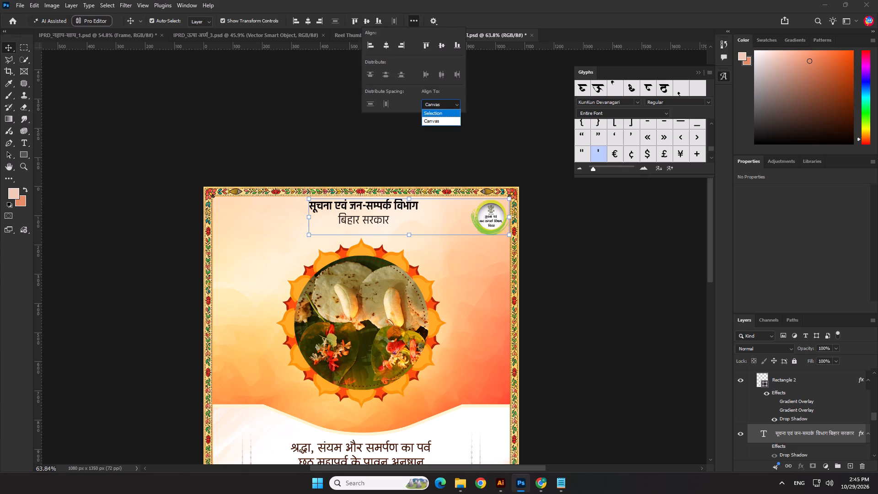
left_click(443, 109)
left_click(353, 21)
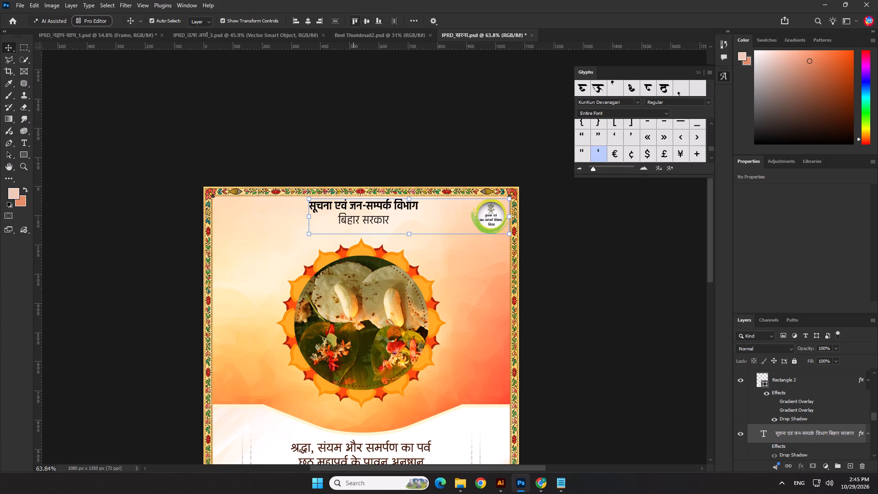
key("shift+Down")
left_click(363, 102)
Add a Color Overlay to the Rectangle 13 layer in the dark brown sampled from the खरना title lettering.
scroll(416, 148, "down", 5)
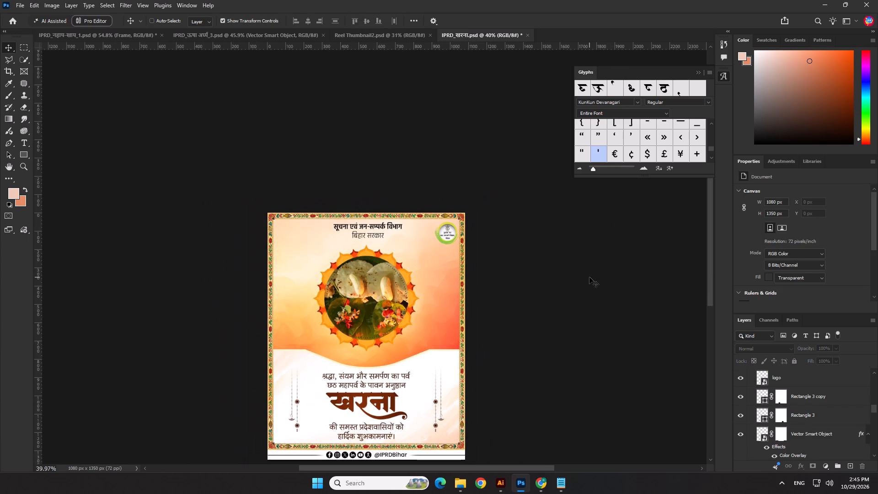
scroll(473, 199, "down", 3)
scroll(418, 333, "up", 4)
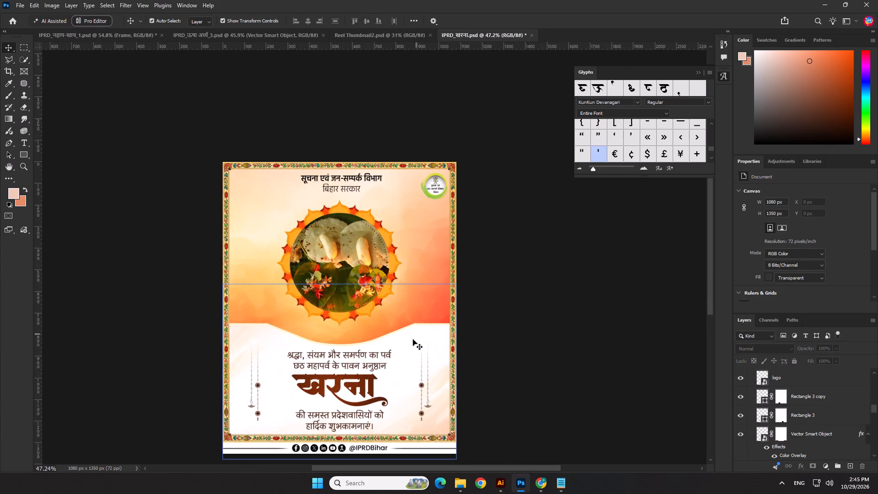
scroll(413, 339, "up", 7)
left_click(407, 318)
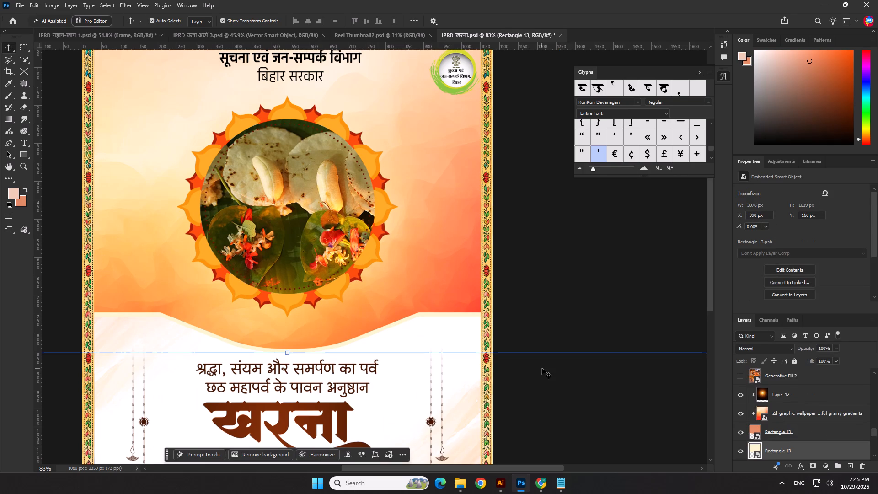
scroll(749, 438, "down", 1)
double_click(806, 430)
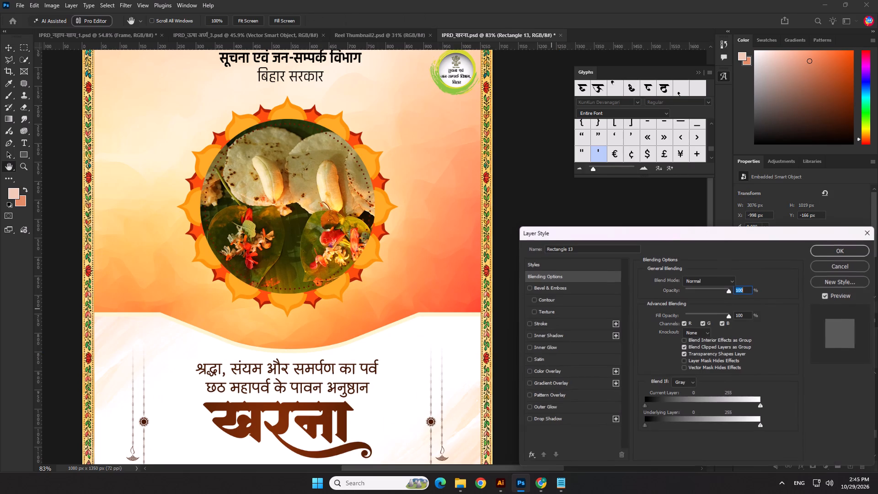
left_click(530, 373)
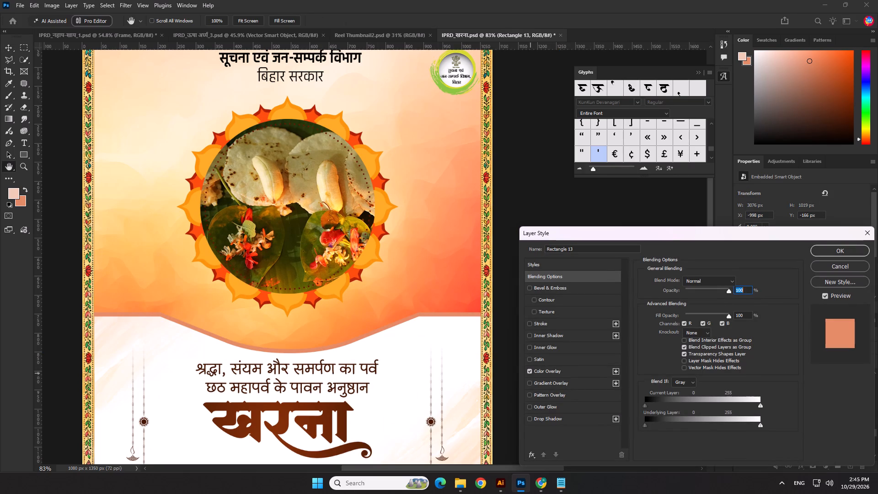
left_click(564, 375)
left_click(739, 283)
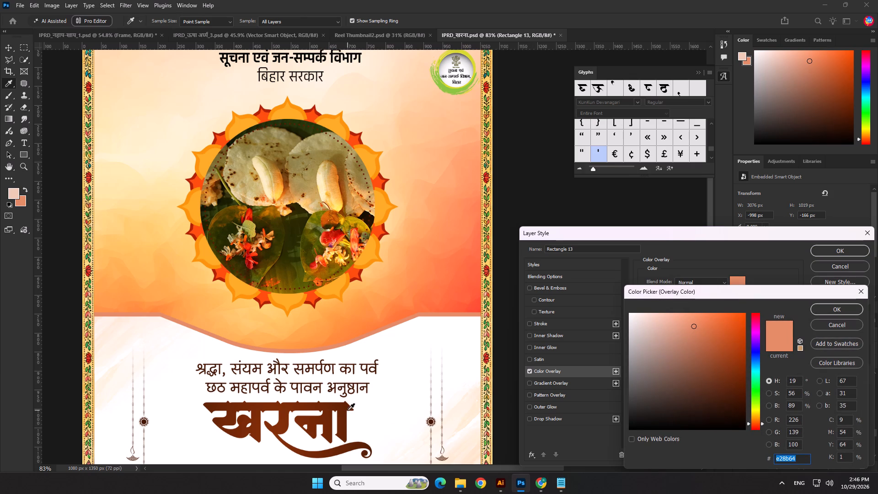
left_click(344, 408)
left_click(834, 310)
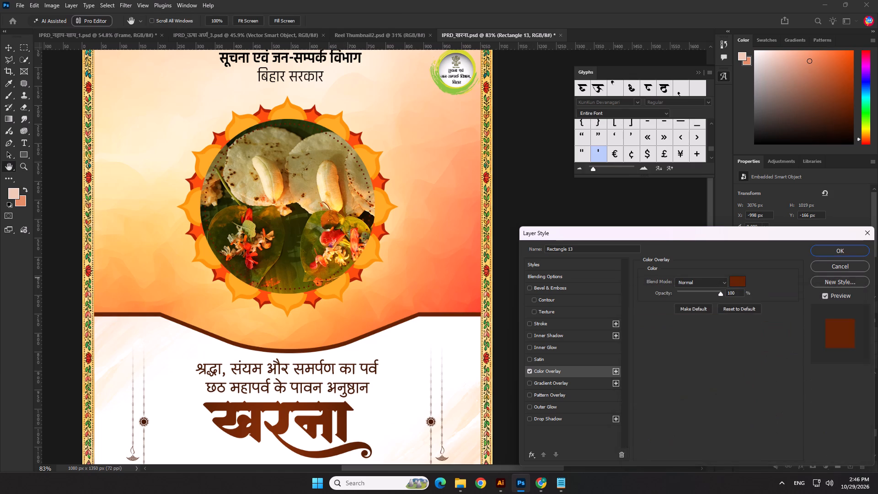
left_click(839, 252)
scroll(614, 327, "down", 7)
left_click(543, 376)
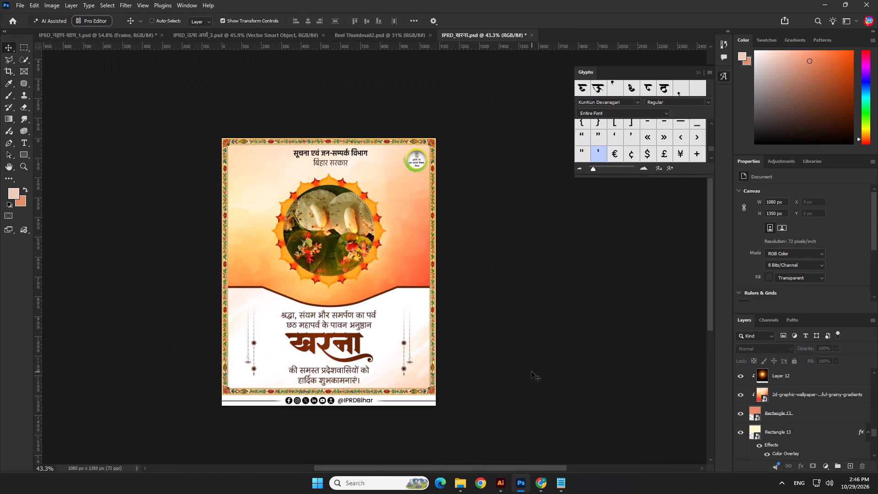
Save the IPRD_खरना.psd poster.
key("ctrl+s")
Switch to Chrome, browse the Google image results for kharna and open the India TV Hindi photo of women beside the offerings.
left_click(545, 486)
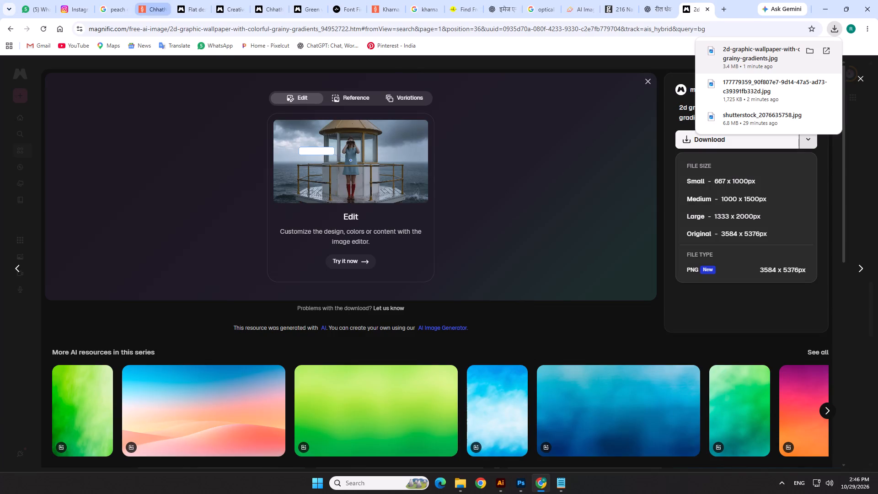
left_click(411, 0)
scroll(328, 308, "down", 10)
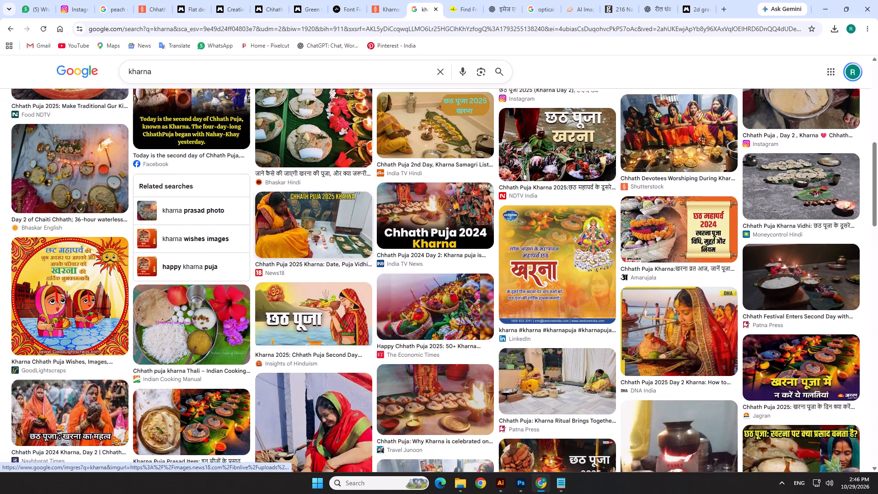
scroll(339, 301, "down", 5)
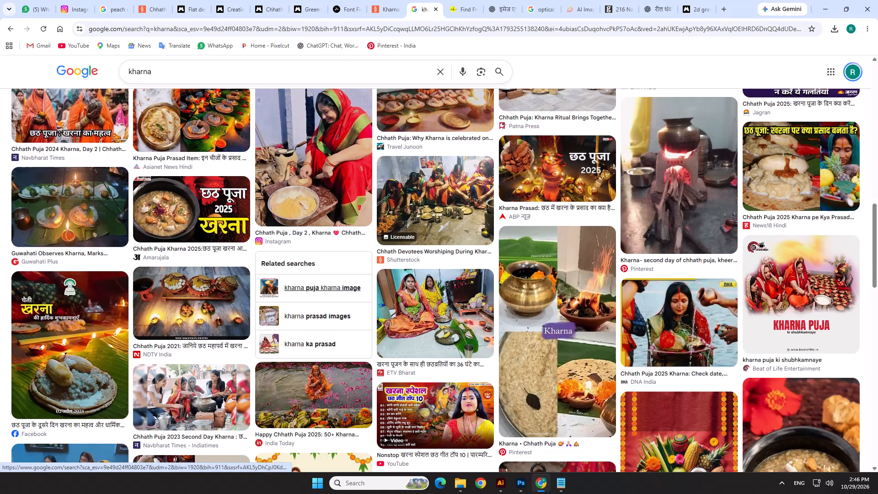
left_click(420, 313)
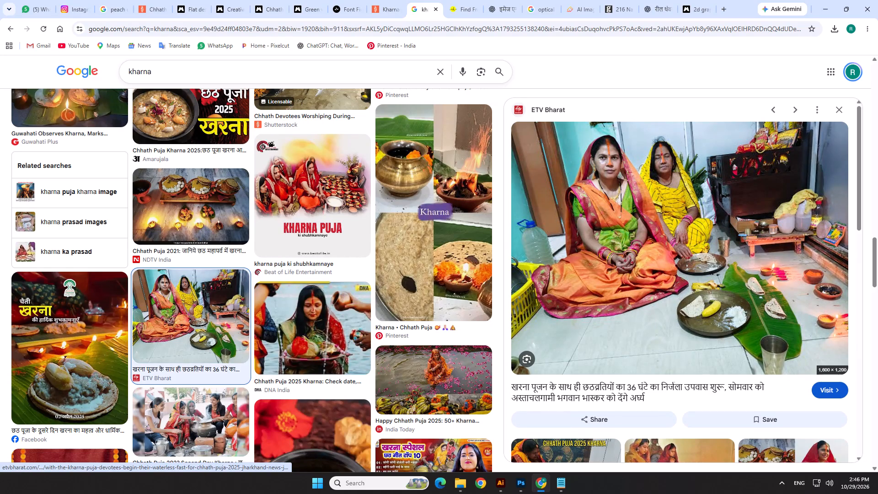
scroll(632, 232, "down", 5)
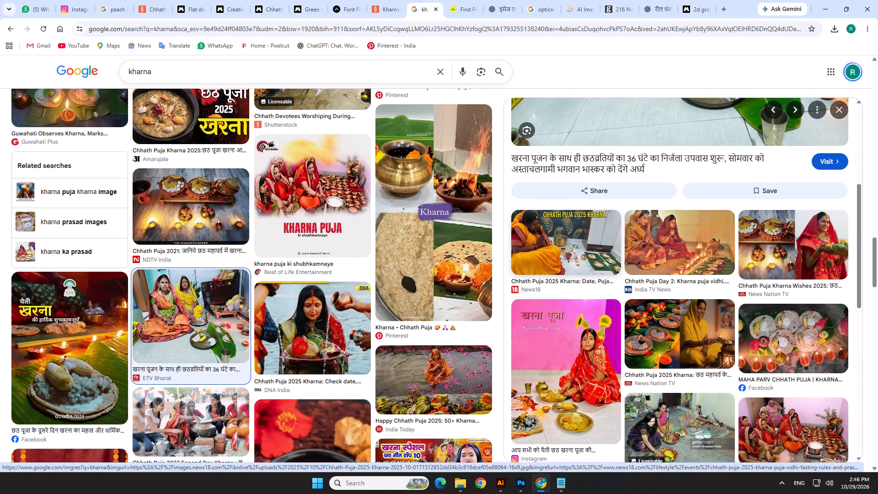
left_click(664, 245)
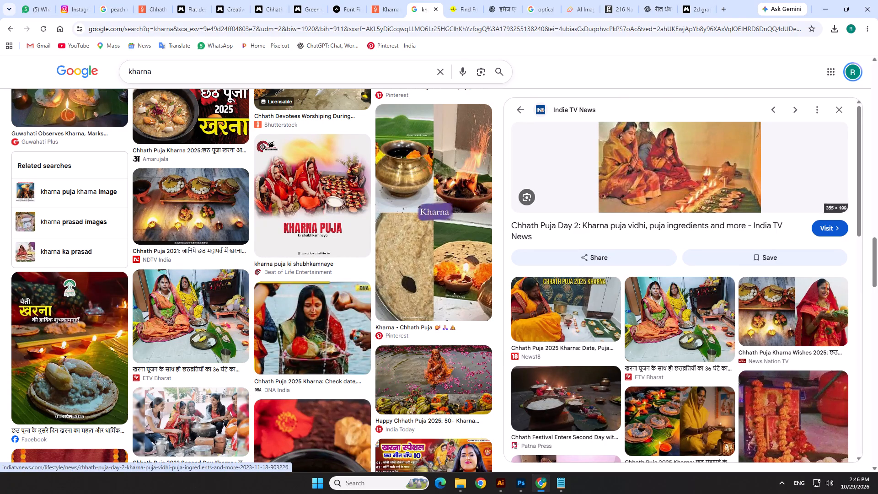
scroll(642, 249, "down", 3)
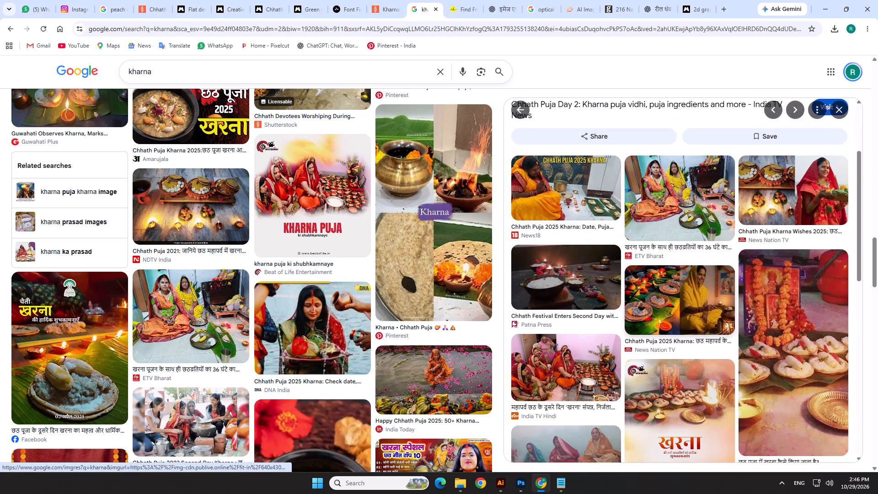
scroll(641, 274, "down", 1)
left_click(585, 308)
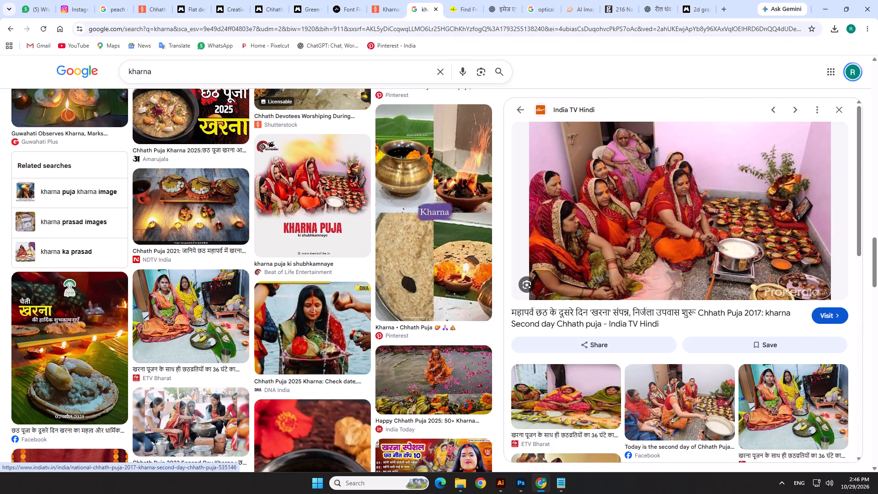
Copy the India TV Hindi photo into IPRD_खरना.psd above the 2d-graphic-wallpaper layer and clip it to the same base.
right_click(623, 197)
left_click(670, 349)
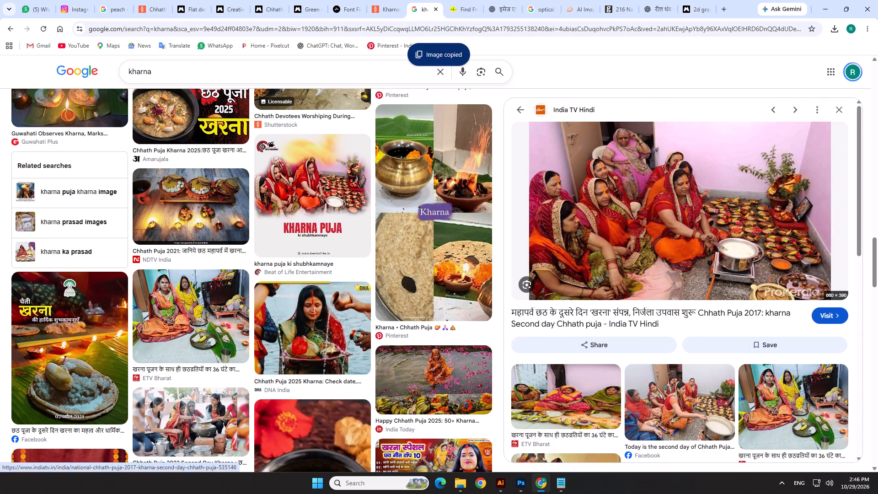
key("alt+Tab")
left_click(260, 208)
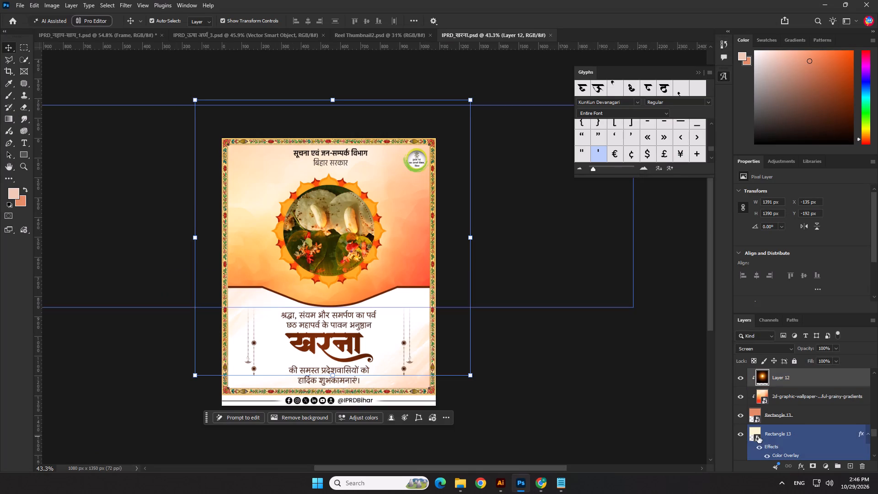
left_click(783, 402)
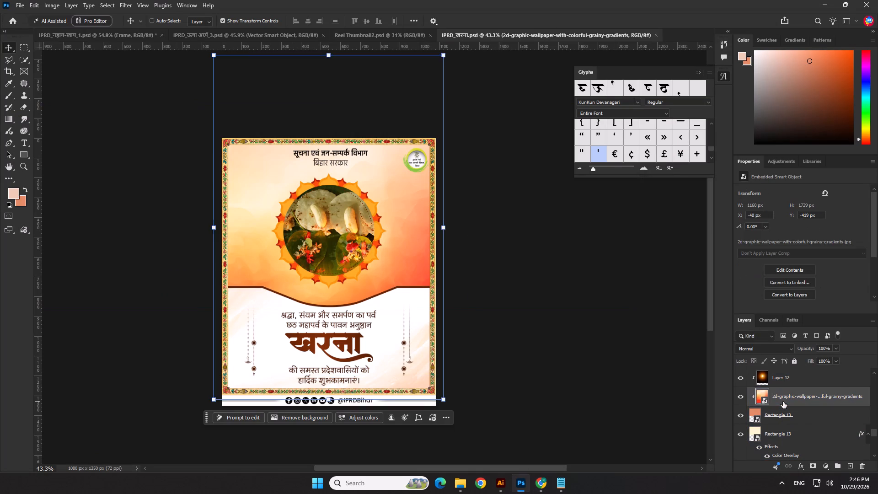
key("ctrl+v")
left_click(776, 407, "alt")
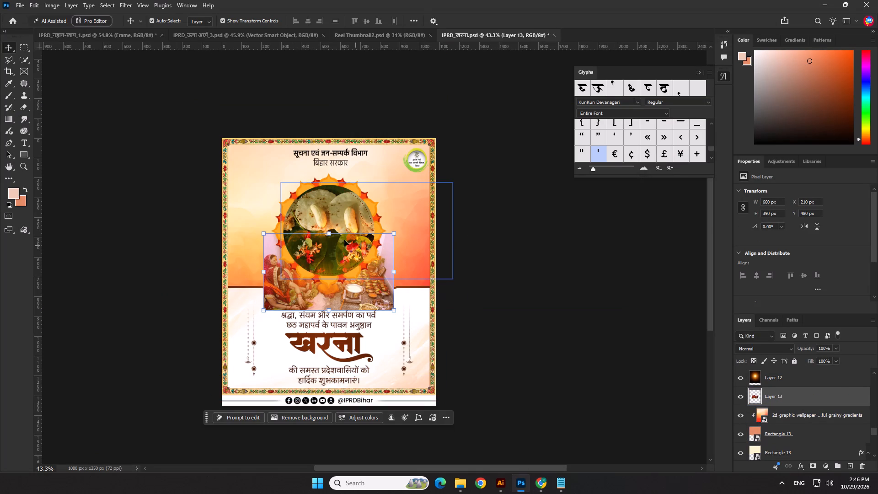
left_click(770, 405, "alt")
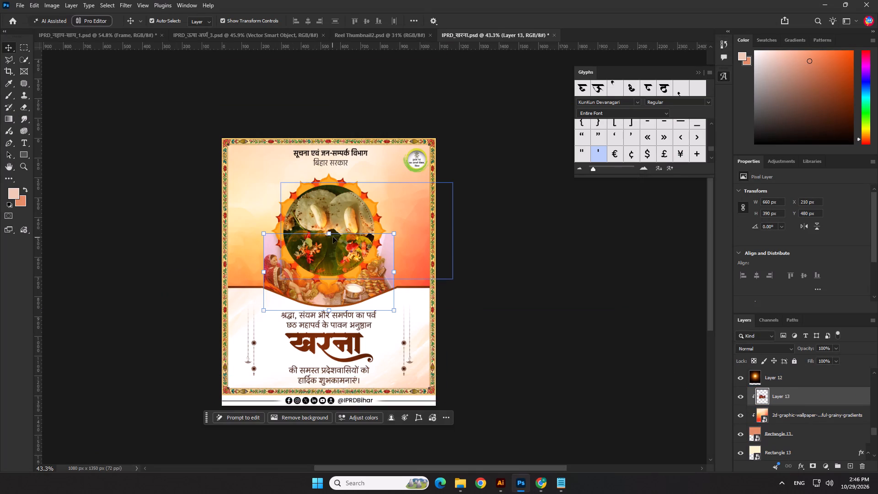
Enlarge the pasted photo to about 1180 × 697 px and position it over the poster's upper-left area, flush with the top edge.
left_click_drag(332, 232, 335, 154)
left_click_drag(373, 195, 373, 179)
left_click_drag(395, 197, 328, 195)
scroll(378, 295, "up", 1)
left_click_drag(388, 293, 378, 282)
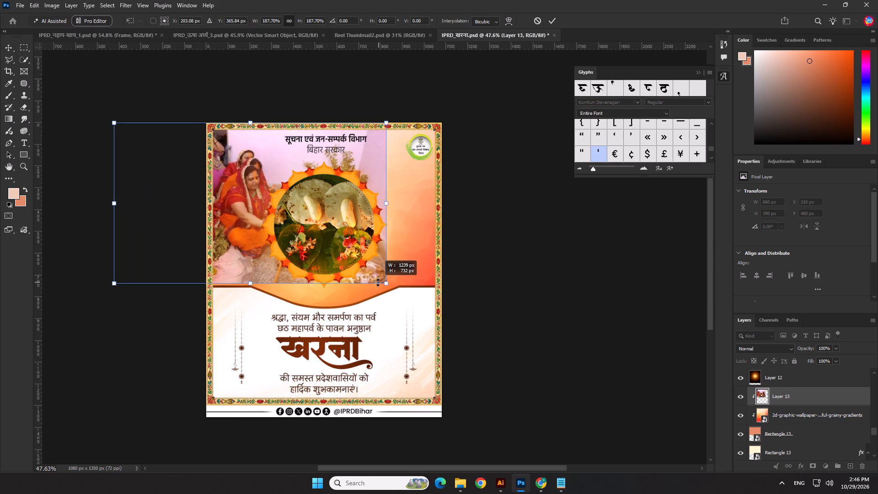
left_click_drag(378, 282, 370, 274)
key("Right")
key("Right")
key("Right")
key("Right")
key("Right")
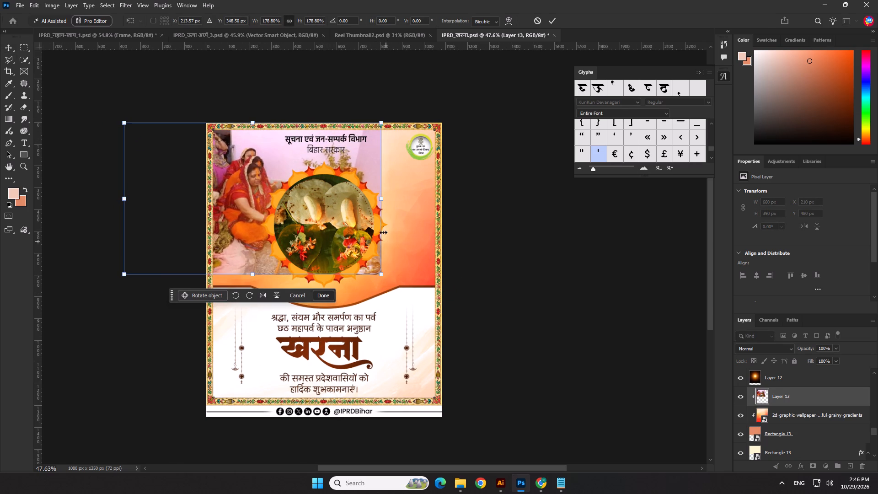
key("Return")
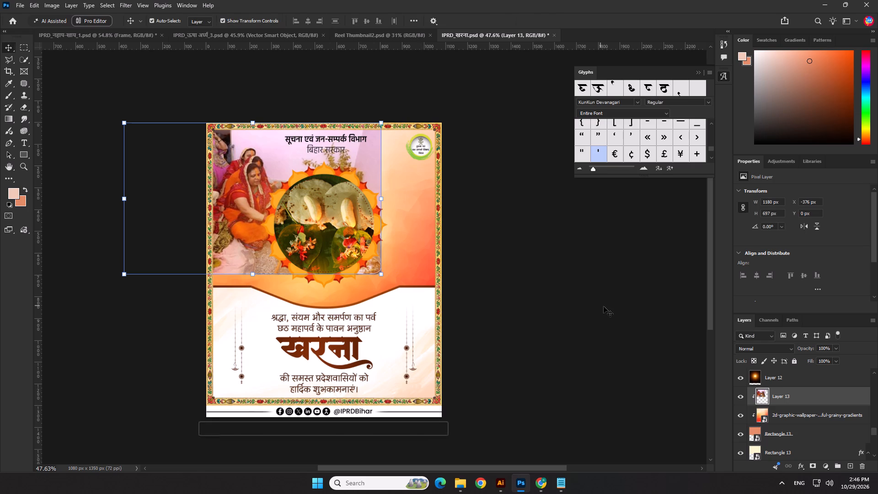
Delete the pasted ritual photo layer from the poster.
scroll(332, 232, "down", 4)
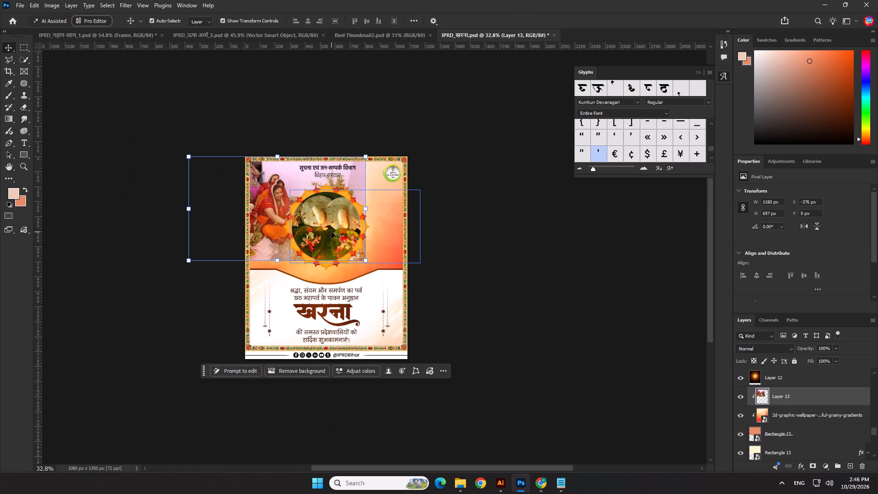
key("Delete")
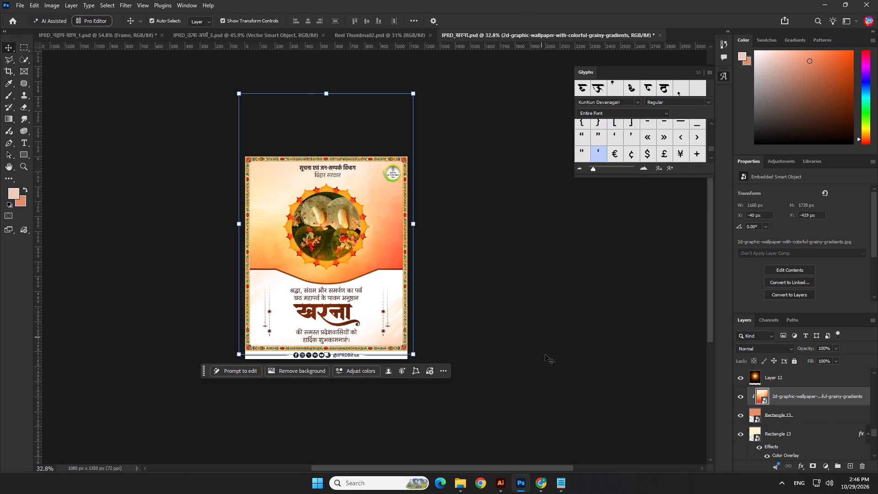
left_click(534, 478)
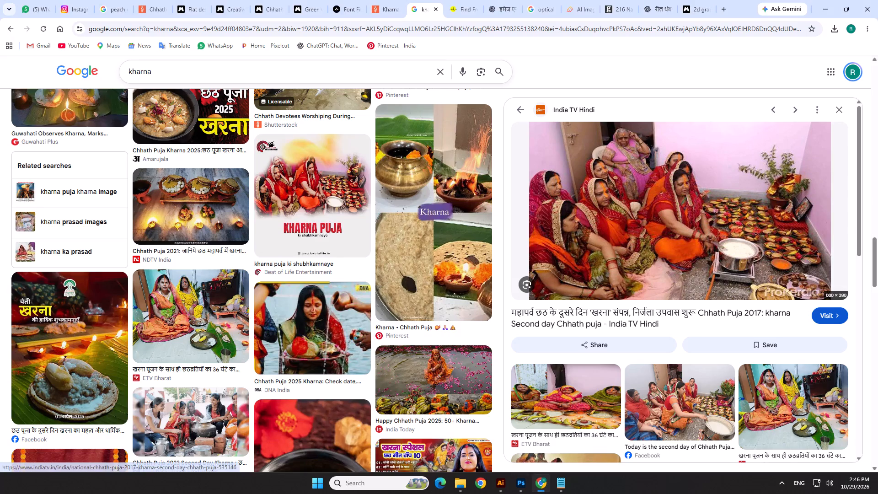
right_click(624, 196)
left_click(580, 247)
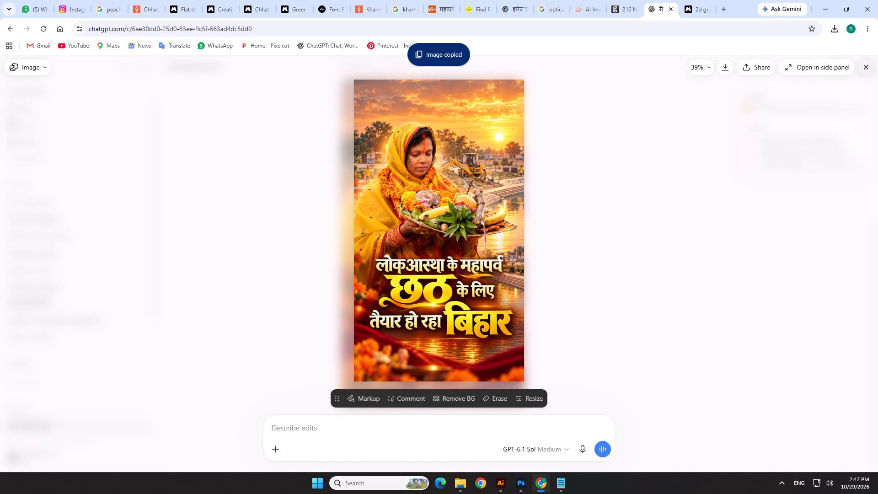
left_click(868, 70)
Switch to Photoshop, paste the copied image above Layer 2 in Reel Thumbnail2.psd and enlarge it to about 110% towards the canvas edges.
left_click(516, 482)
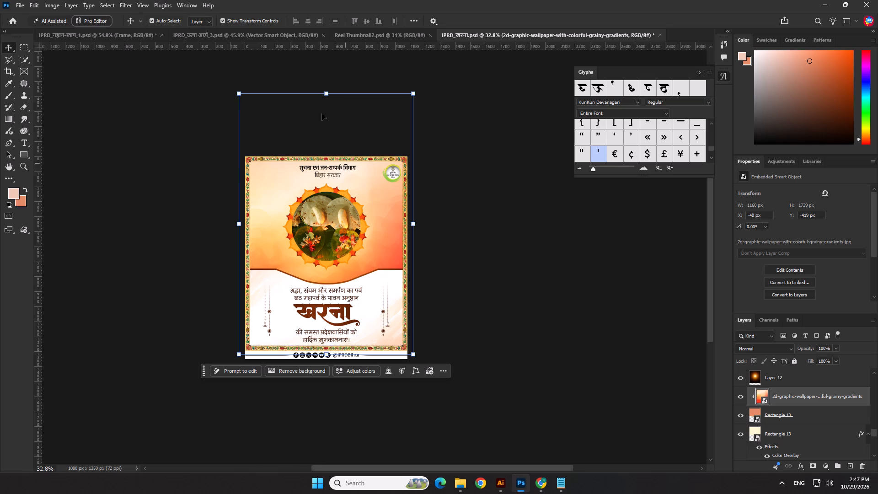
left_click(339, 32)
left_click(403, 282)
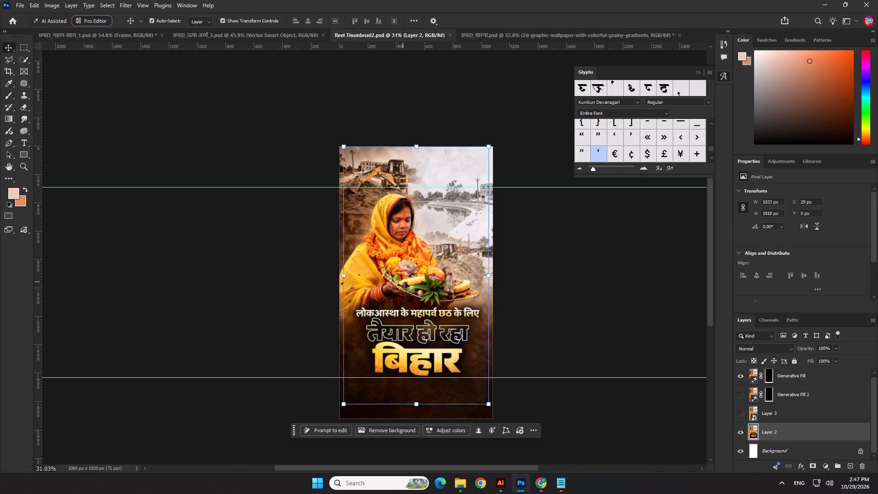
key("ctrl+v")
left_click_drag(417, 165, 418, 162)
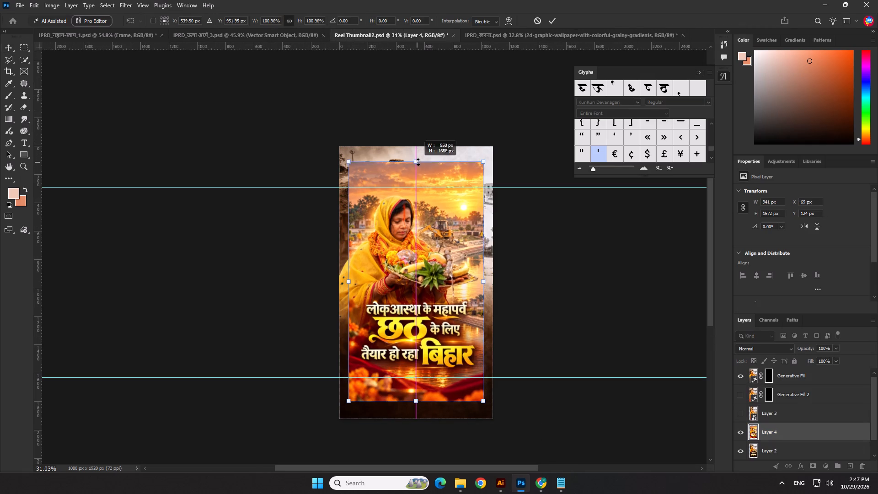
left_click_drag(418, 162, 428, 153)
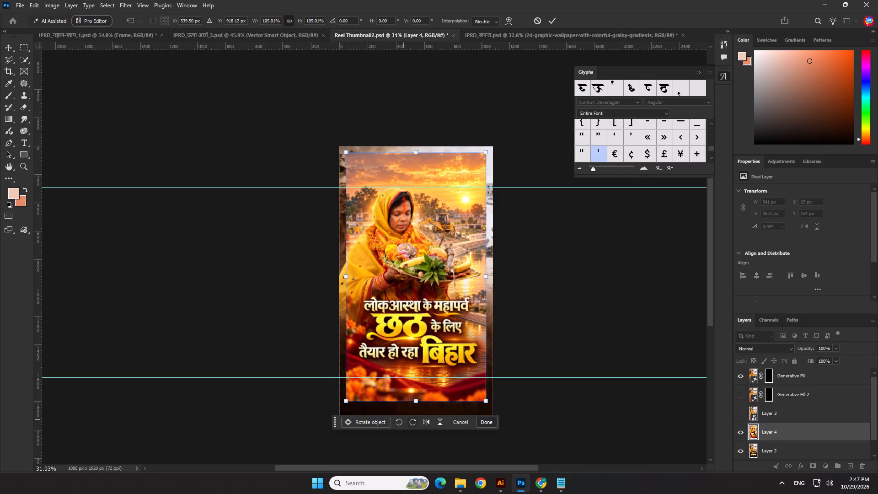
left_click_drag(414, 403, 415, 414)
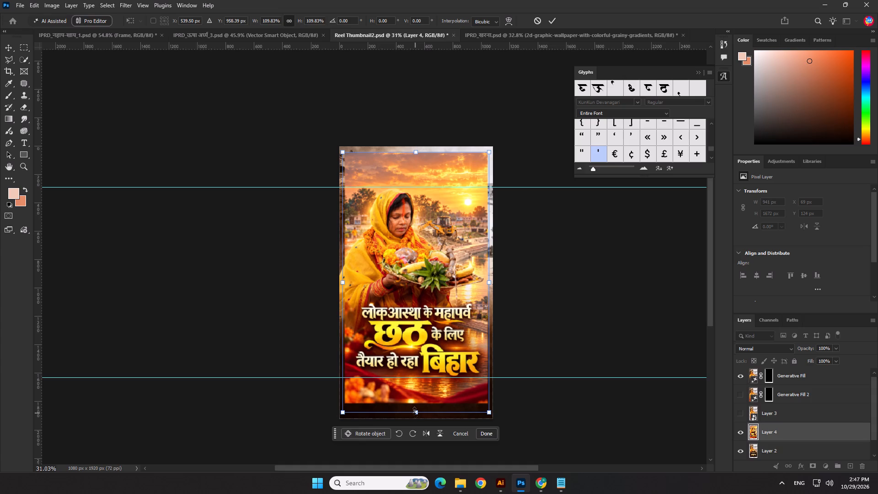